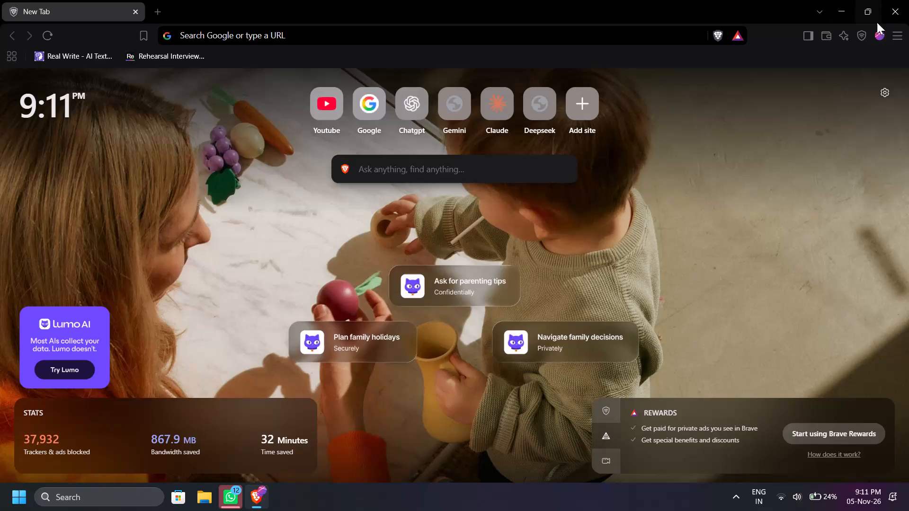
Open a browser window with the Jaipuria profile and dismiss the offer to restore pages.
{"action": "left_click", "coordinate": [0, 510]}
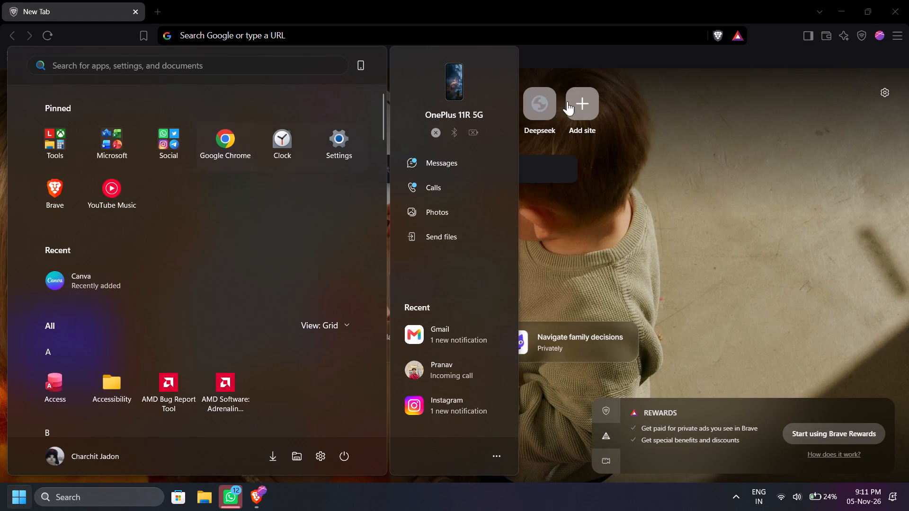
{"action": "left_click", "coordinate": [885, 45]}
{"action": "left_click", "coordinate": [882, 38]}
{"action": "left_click", "coordinate": [800, 170]}
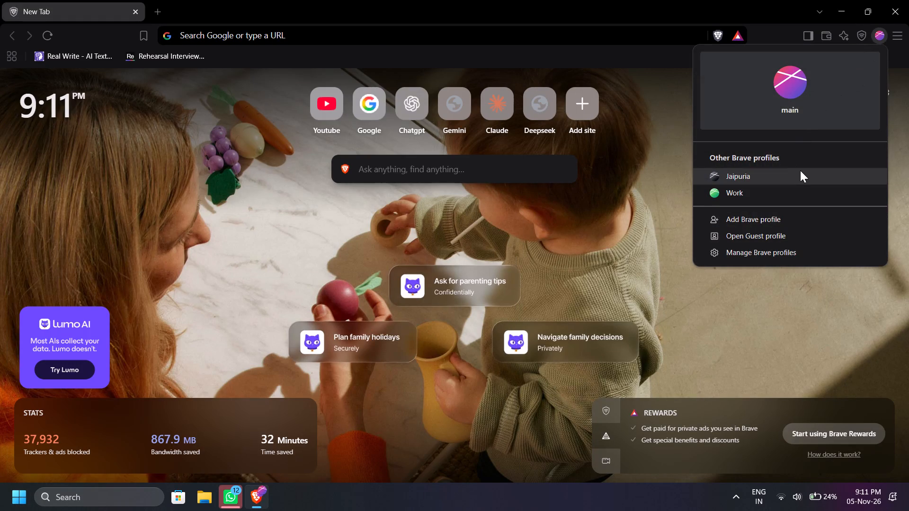
{"action": "left_click", "coordinate": [742, 167]}
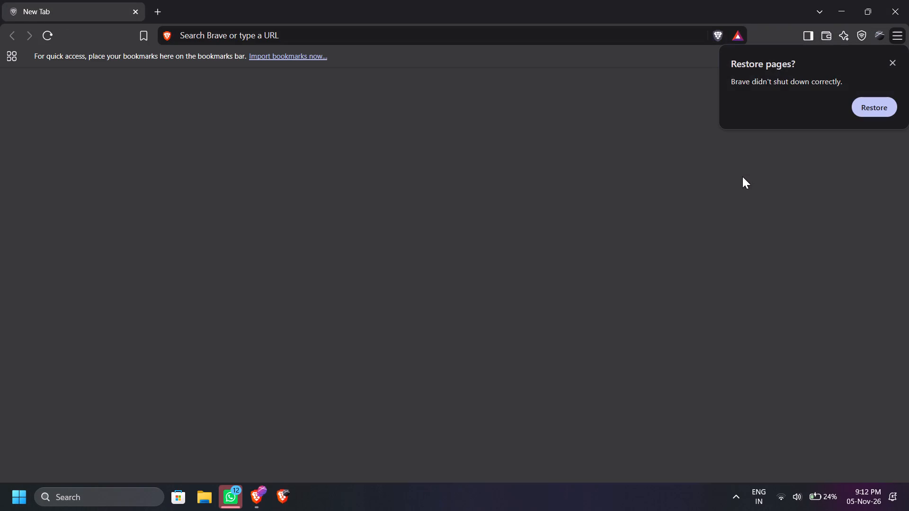
{"action": "left_click", "coordinate": [891, 56]}
{"action": "left_click", "coordinate": [892, 57]}
Open the Google home page and check which Google account is signed in.
{"action": "left_click", "coordinate": [394, 96]}
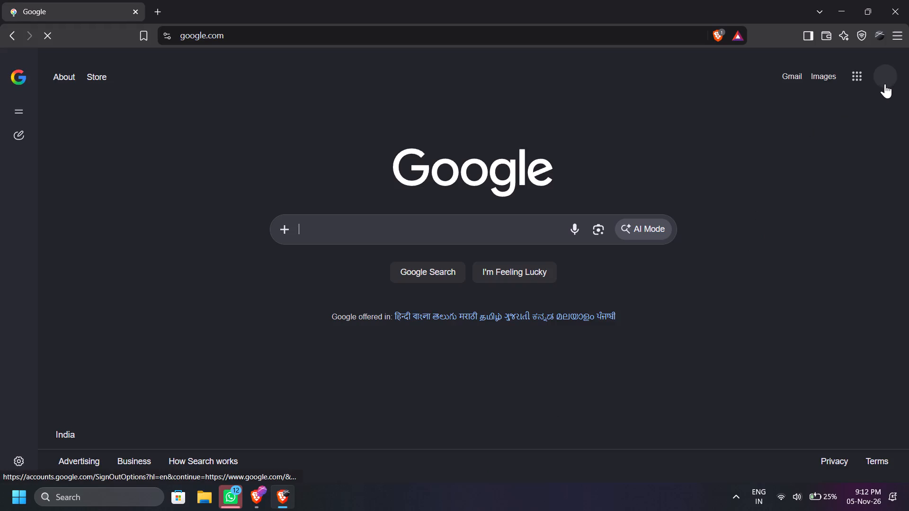
{"action": "left_click", "coordinate": [890, 80]}
{"action": "left_click", "coordinate": [846, 119]}
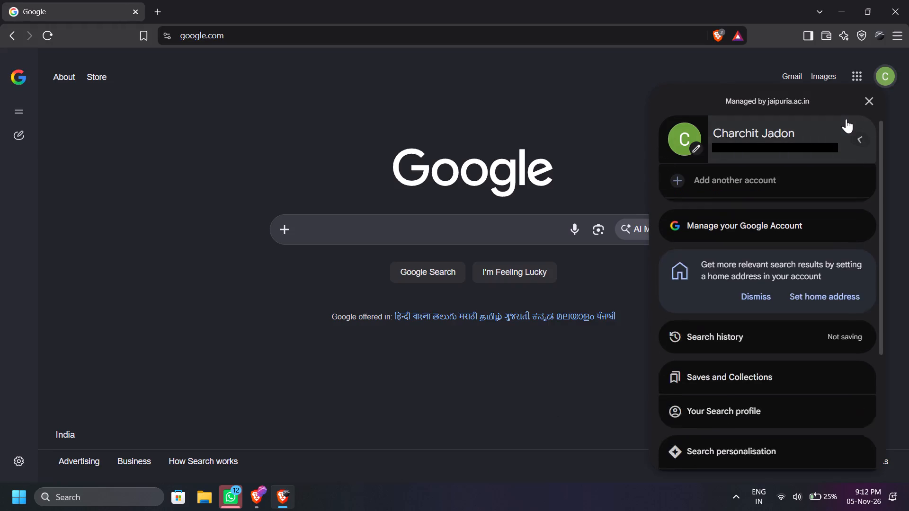
Open a new browser tab in the Jaipuria profile window.
{"action": "left_click", "coordinate": [169, 12]}
{"action": "left_click", "coordinate": [153, 6]}
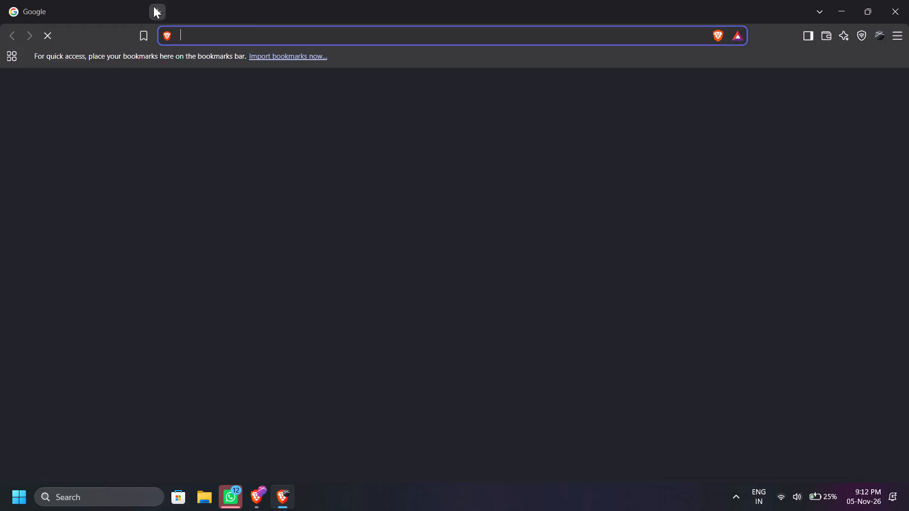
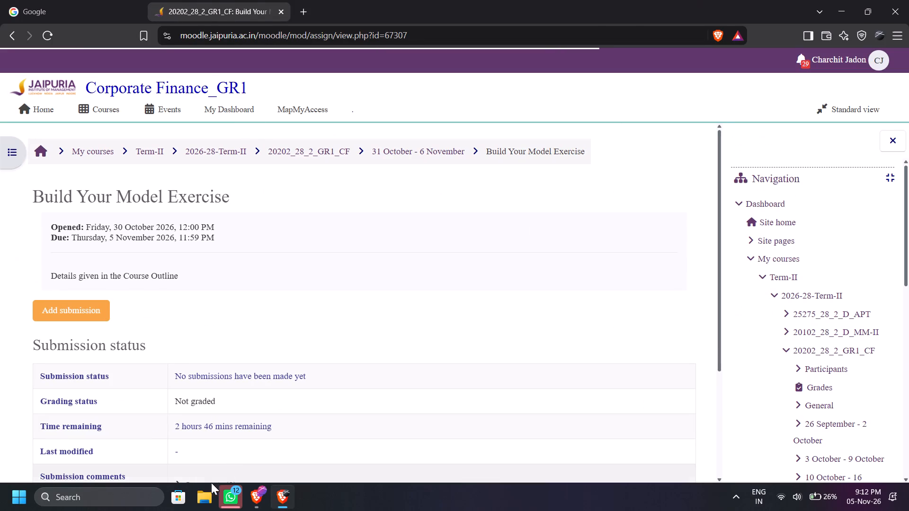
Open the personal loan MODEL workbook from the Downloads folder in Excel and look over its Sensitivity sheet.
{"action": "left_click", "coordinate": [205, 484]}
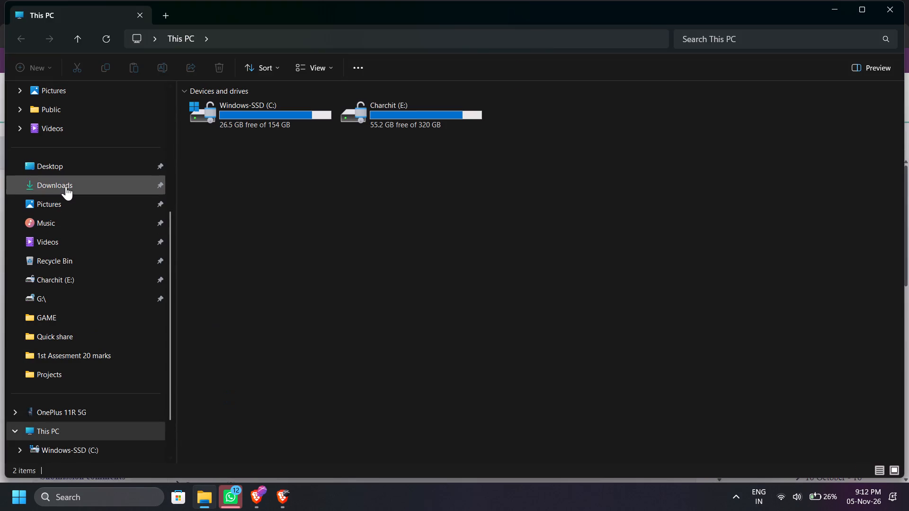
{"action": "left_click", "coordinate": [66, 186]}
{"action": "double_click", "coordinate": [201, 142]}
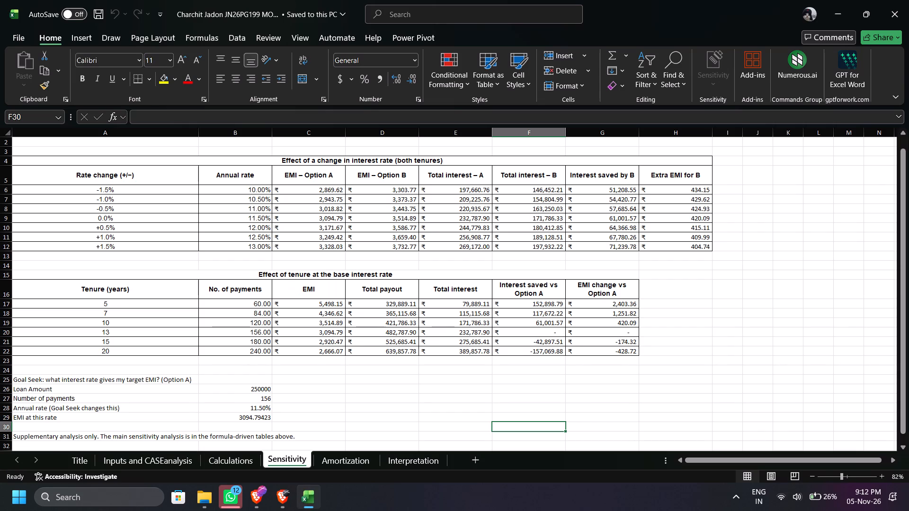
{"action": "scroll", "coordinate": [235, 298], "scroll_direction": "up", "scroll_amount": 6}
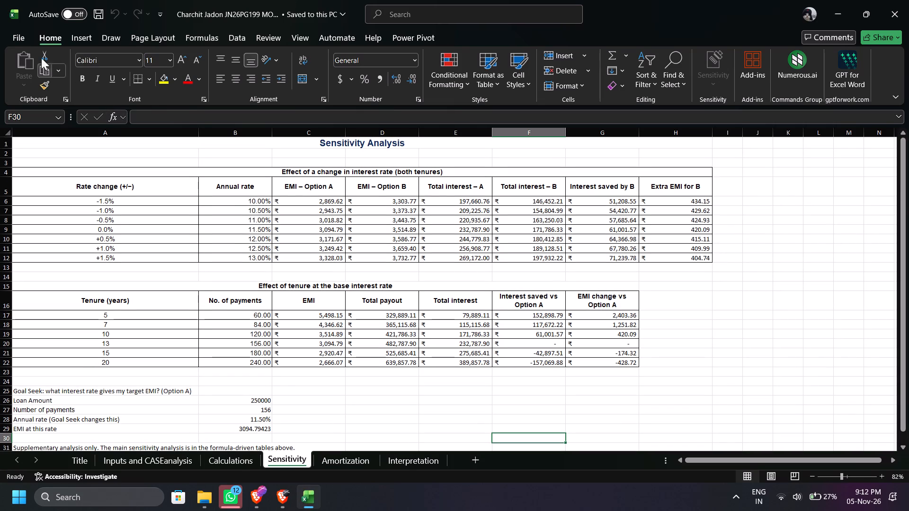
Open the recent OneDrive copy of the workbook, the one whose name ends in MODEL (1).
{"action": "left_click", "coordinate": [25, 45]}
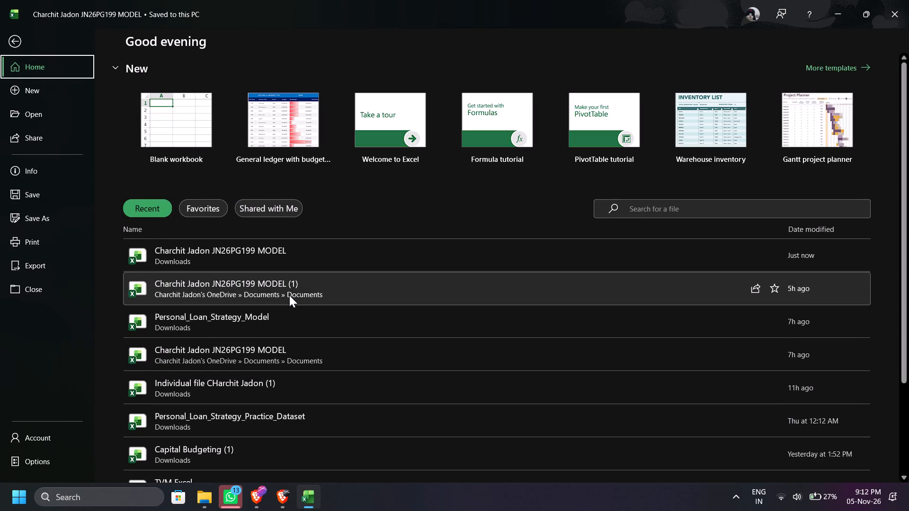
{"action": "left_click", "coordinate": [289, 295]}
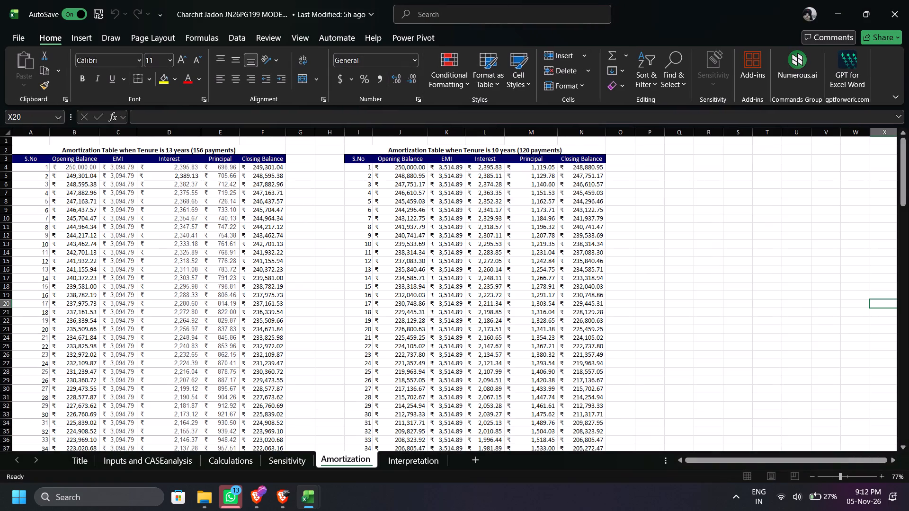
Review the MODEL (1) copy's Amortization, Calculations, Inputs and CASEanalysis, Sensitivity and Interpretation sheets.
{"action": "scroll", "coordinate": [277, 293], "scroll_direction": "down", "scroll_amount": 3}
{"action": "left_click", "coordinate": [239, 464]}
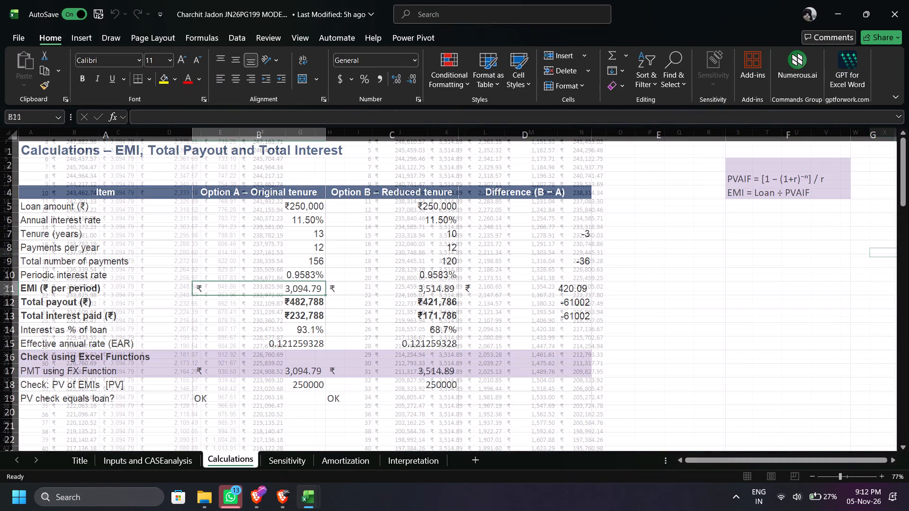
{"action": "left_click", "coordinate": [143, 453]}
{"action": "left_click", "coordinate": [264, 455]}
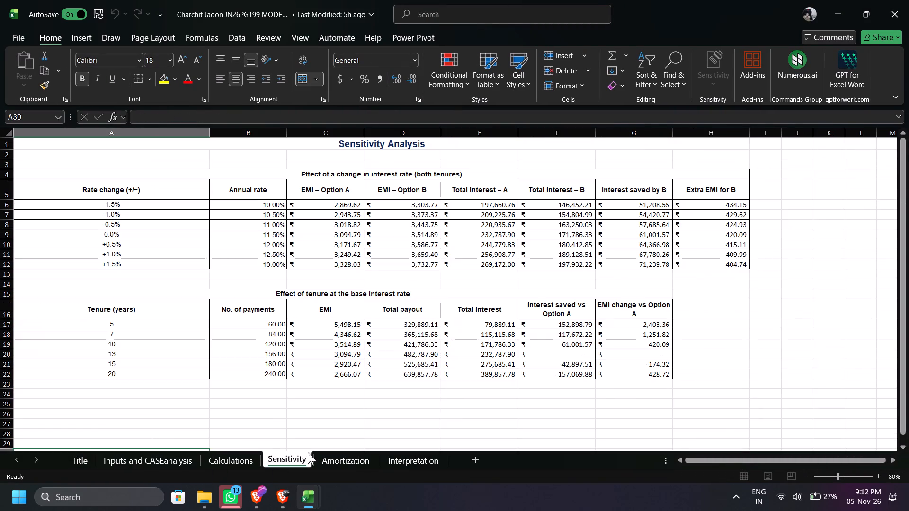
{"action": "left_click", "coordinate": [372, 465]}
{"action": "scroll", "coordinate": [311, 346], "scroll_direction": "up", "scroll_amount": 7}
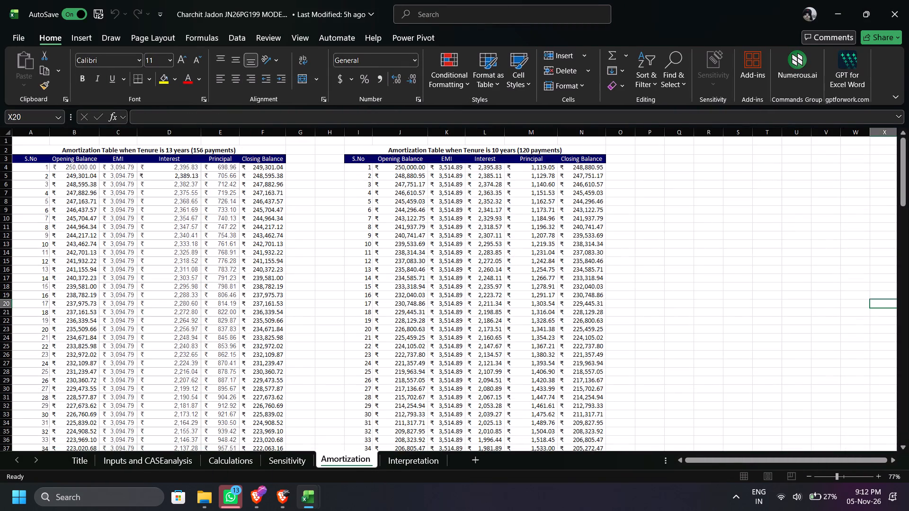
{"action": "scroll", "coordinate": [321, 338], "scroll_direction": "down", "scroll_amount": 19}
{"action": "left_click", "coordinate": [397, 455]}
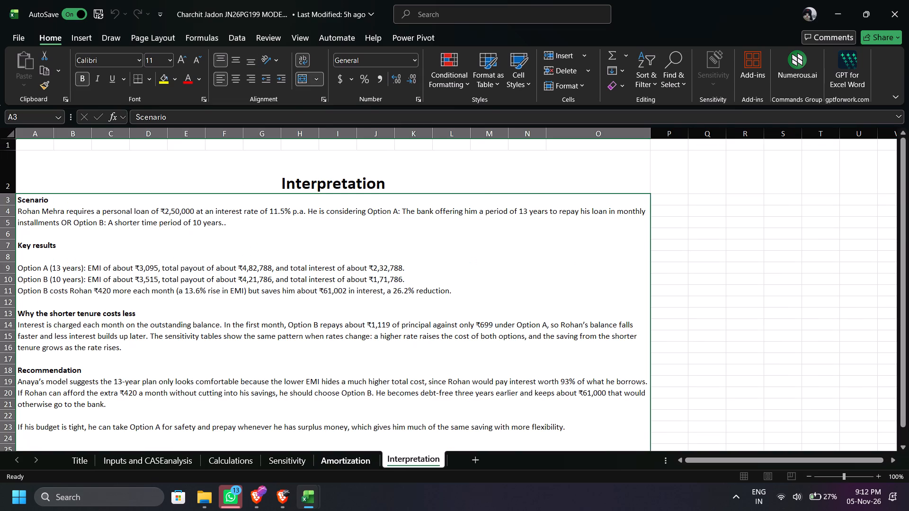
{"action": "scroll", "coordinate": [321, 370], "scroll_direction": "down", "scroll_amount": 6}
Go back through the MODEL (1) copy's sheets from Amortization to the Title sheet and check their content.
{"action": "left_click", "coordinate": [327, 457]}
{"action": "left_click", "coordinate": [306, 457]}
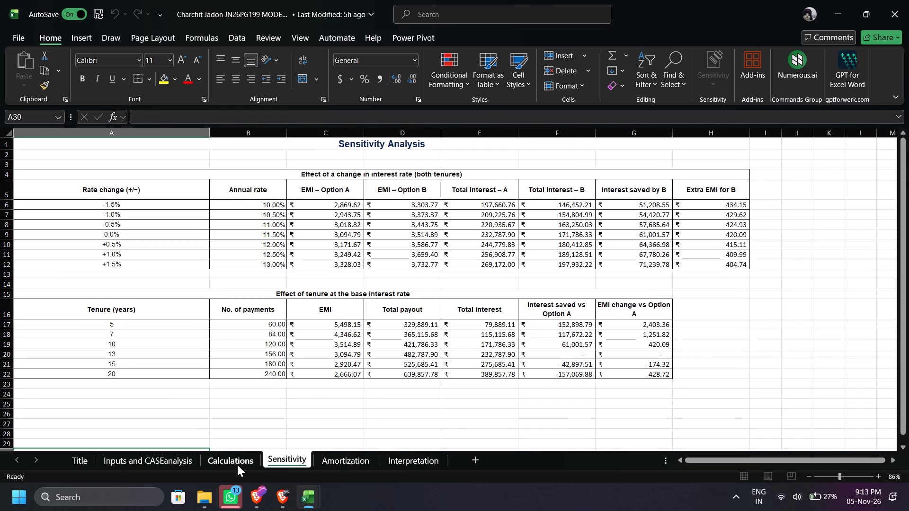
{"action": "left_click", "coordinate": [237, 465]}
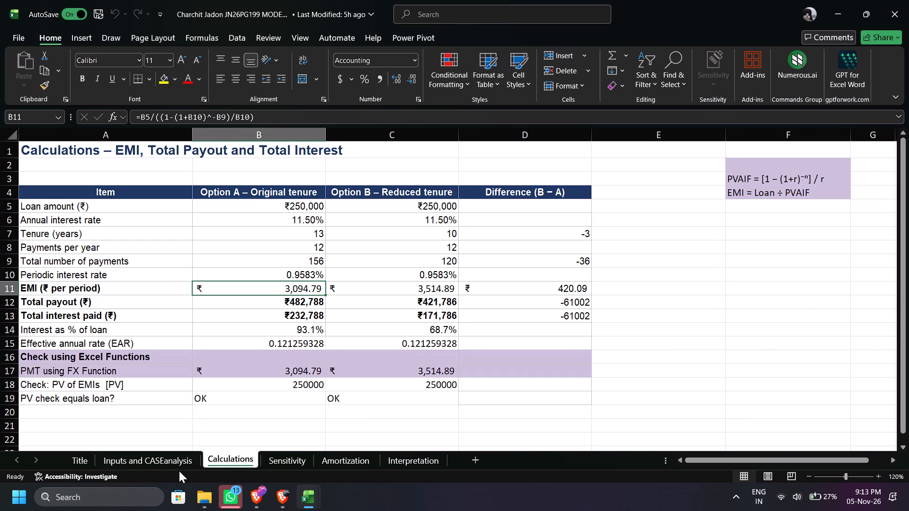
{"action": "left_click", "coordinate": [178, 471]}
{"action": "left_click", "coordinate": [167, 471]}
{"action": "left_click", "coordinate": [148, 471]}
{"action": "left_click", "coordinate": [155, 458]}
{"action": "left_click", "coordinate": [94, 462]}
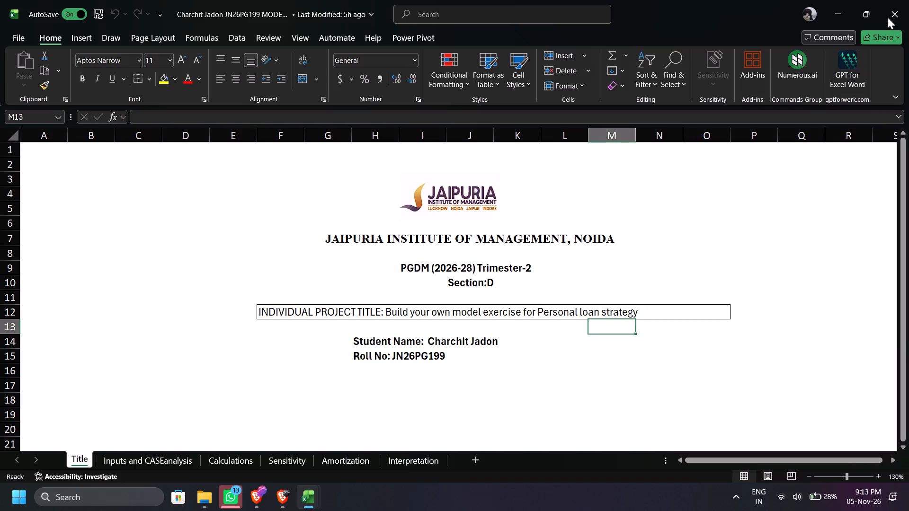
Try to save a copy of the workbook in the local Downloads folder over the existing file whose name ends in MODEL.
{"action": "left_click", "coordinate": [20, 29]}
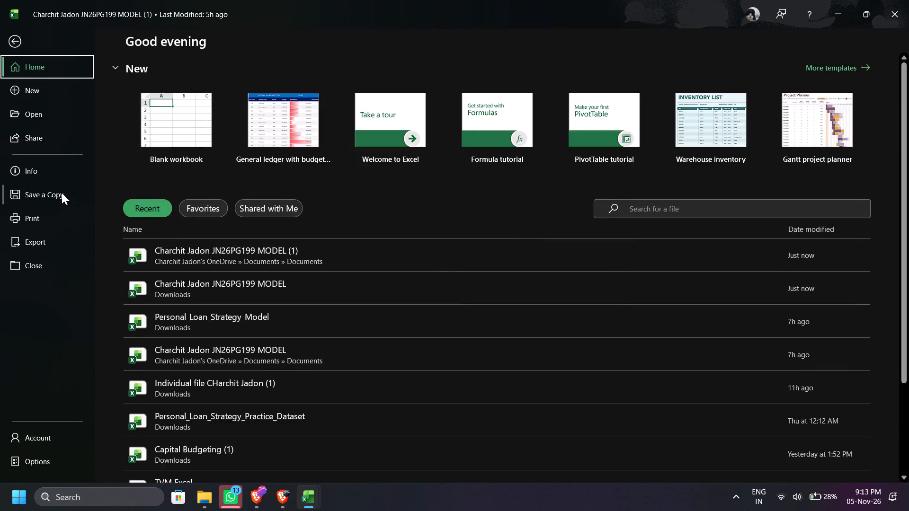
{"action": "left_click", "coordinate": [61, 193]}
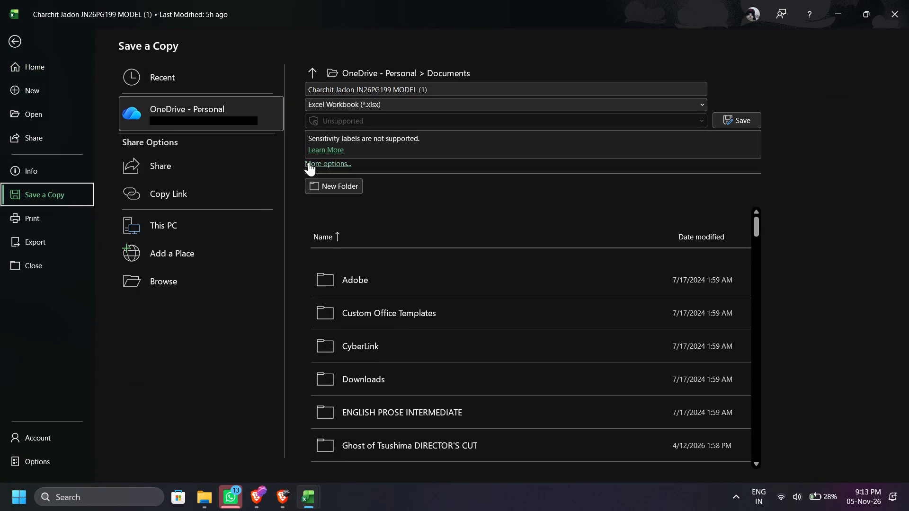
{"action": "double_click", "coordinate": [384, 368]}
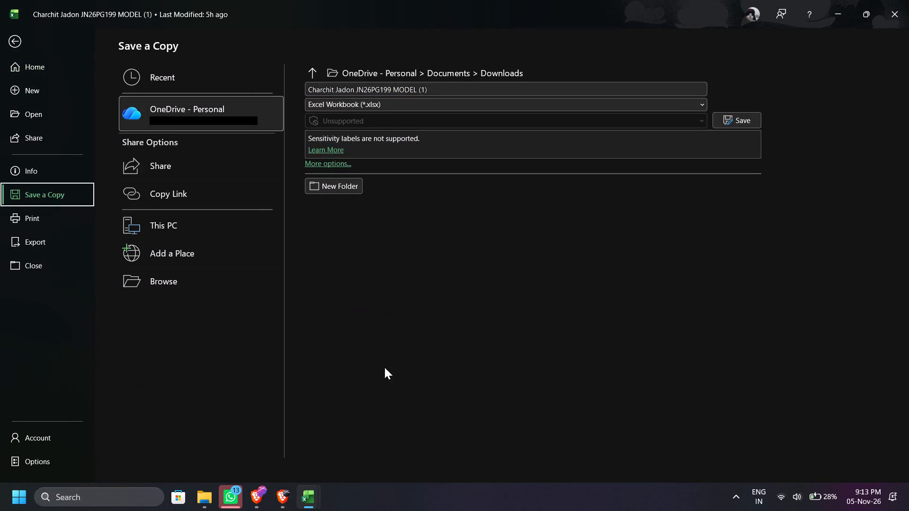
{"action": "left_click", "coordinate": [179, 279]}
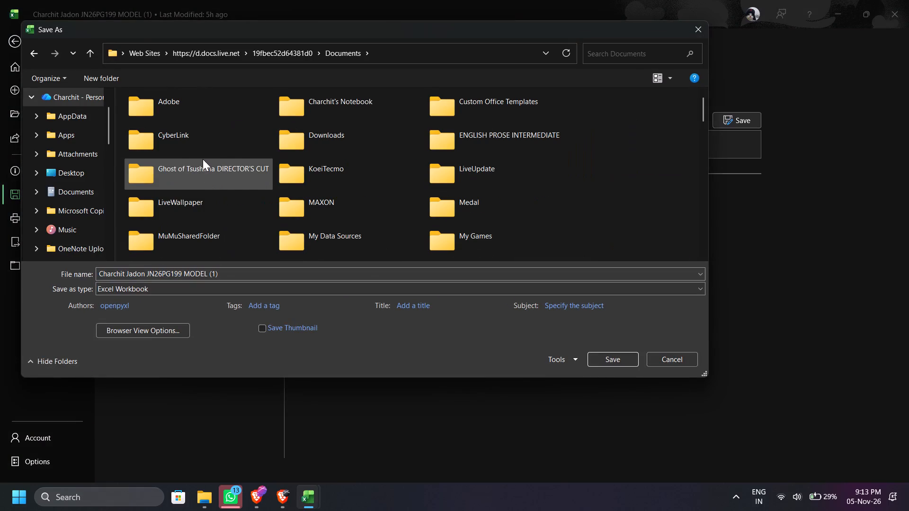
{"action": "scroll", "coordinate": [95, 244], "scroll_direction": "down", "scroll_amount": 3}
{"action": "left_click", "coordinate": [77, 241]}
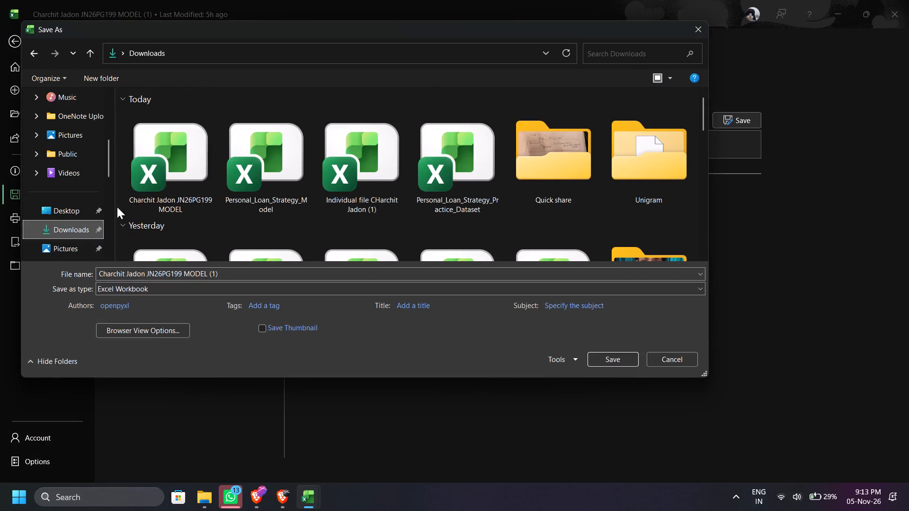
{"action": "double_click", "coordinate": [152, 180]}
{"action": "left_click", "coordinate": [466, 242]}
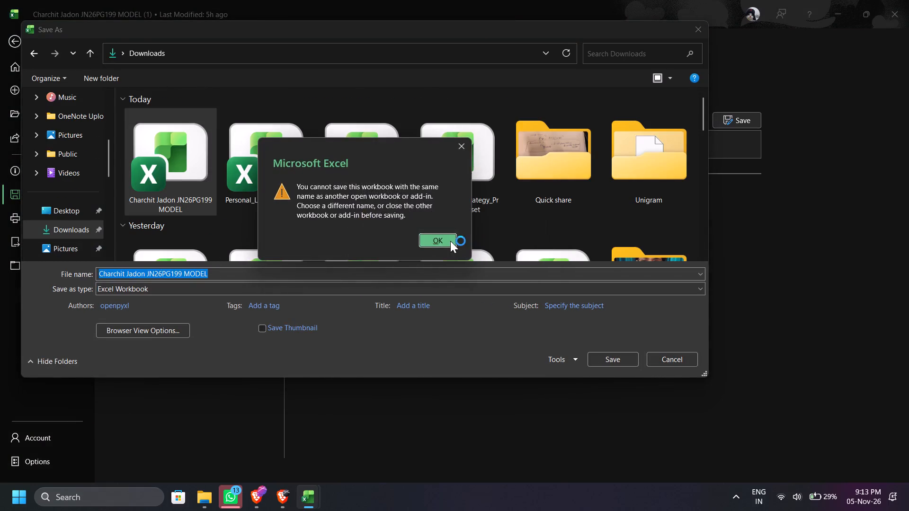
{"action": "left_click", "coordinate": [447, 239]}
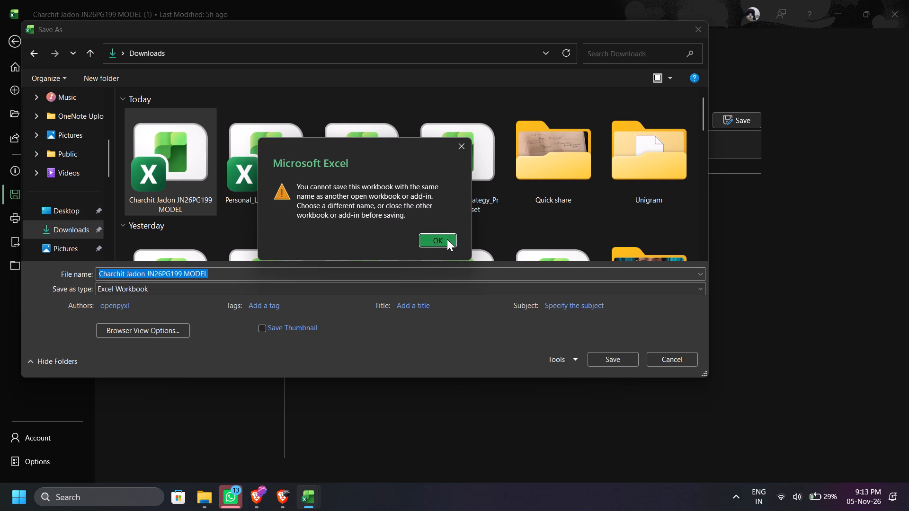
Remove the word MODEL from the copy's file name, keeping the student name and roll number, and save it in Downloads.
{"action": "left_click", "coordinate": [217, 273]}
{"action": "left_click", "coordinate": [213, 273]}
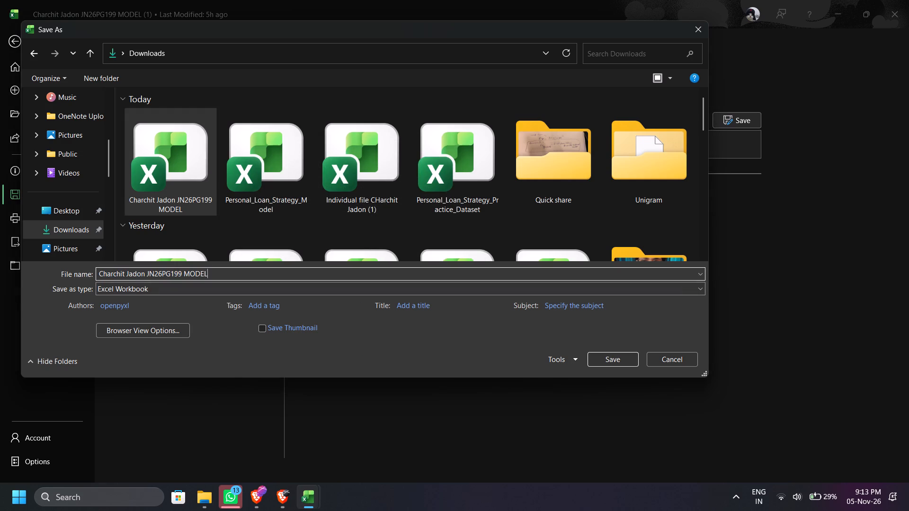
{"action": "left_click", "coordinate": [186, 277]}
{"action": "type", "text": "ecx"}
{"action": "key", "text": "BackSpace"}
{"action": "key", "text": "BackSpace"}
{"action": "key", "text": "BackSpace"}
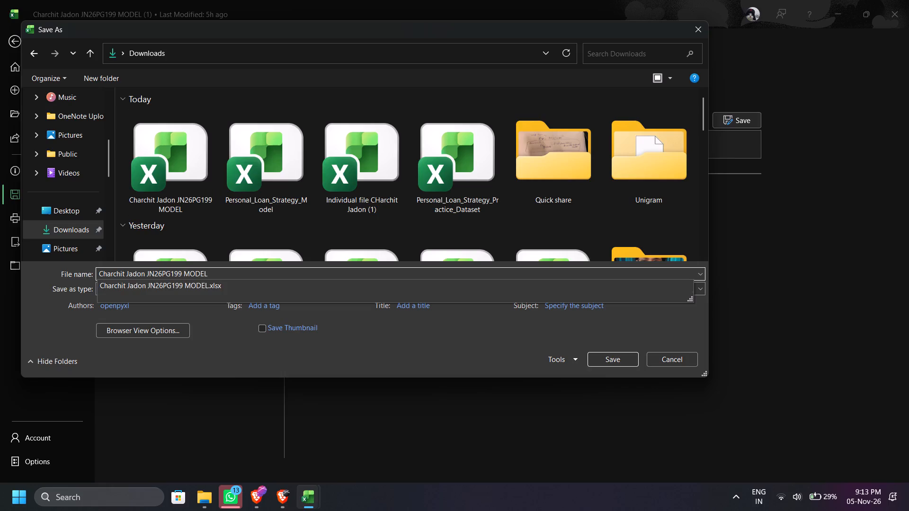
{"action": "key", "text": "Delete"}
{"action": "key", "text": "Delete"}
{"action": "key", "text": "Delete"}
{"action": "key", "text": "Delete"}
{"action": "key", "text": "Delete"}
{"action": "left_click", "coordinate": [594, 354]}
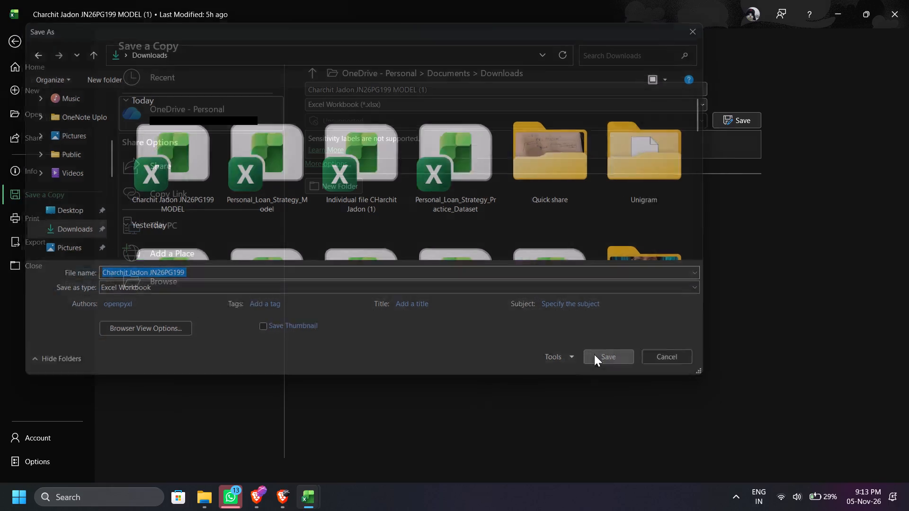
Close both open loan model workbooks.
{"action": "left_click", "coordinate": [904, 2]}
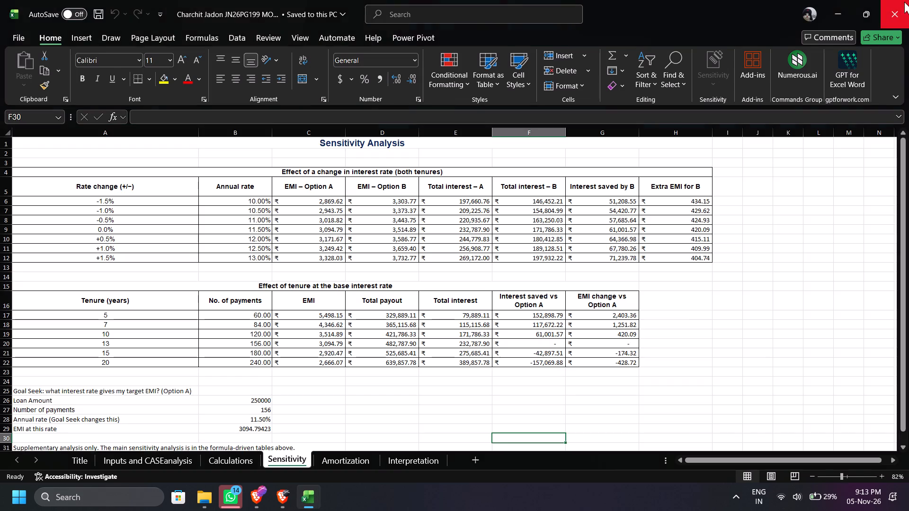
{"action": "left_click", "coordinate": [904, 2]}
Open the newly saved workbook from Downloads and check its sheets from Inputs and CASEanalysis through Interpretation.
{"action": "double_click", "coordinate": [233, 132]}
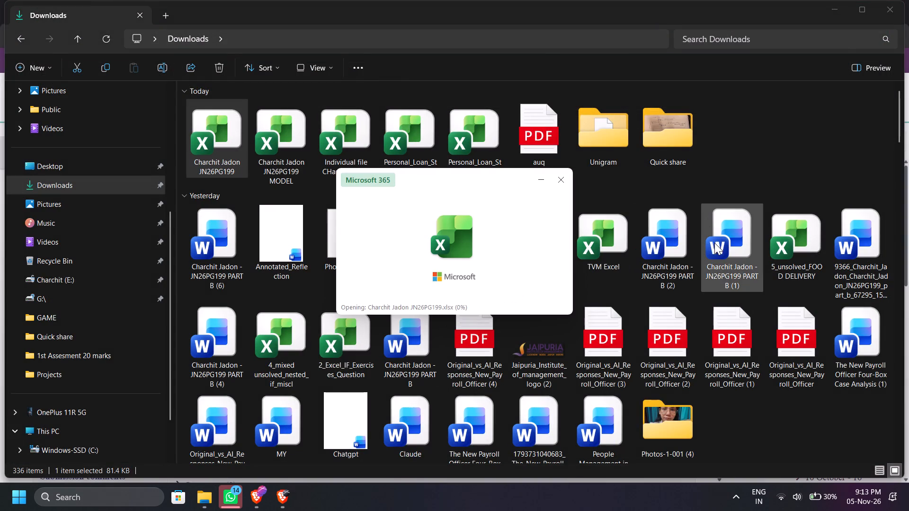
{"action": "left_click", "coordinate": [162, 466]}
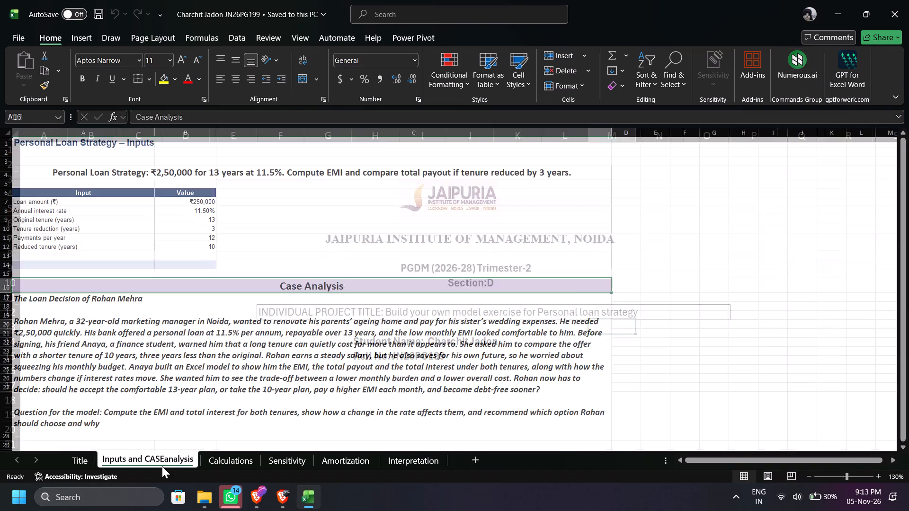
{"action": "left_click", "coordinate": [221, 460]}
{"action": "left_click", "coordinate": [282, 459]}
{"action": "left_click", "coordinate": [344, 450]}
{"action": "left_click", "coordinate": [354, 457]}
{"action": "left_click", "coordinate": [418, 457]}
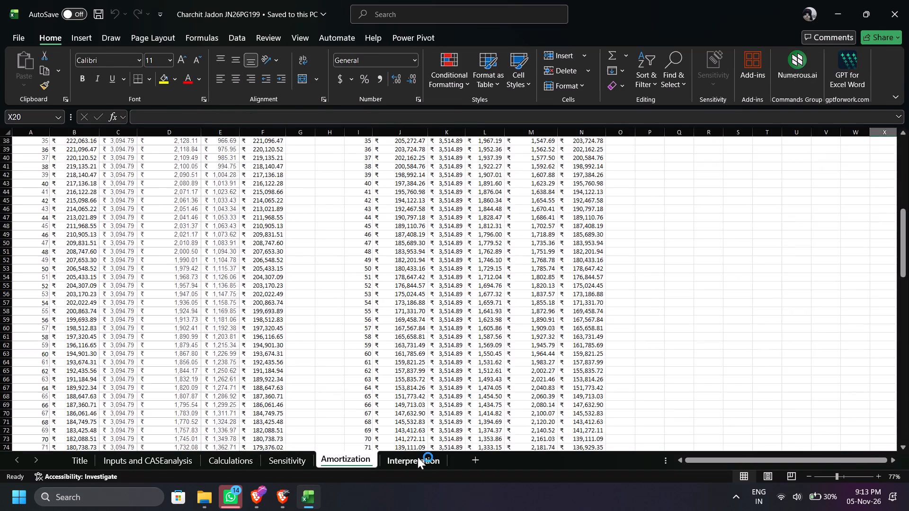
Close the checked loan model workbook.
{"action": "left_click", "coordinate": [908, 0]}
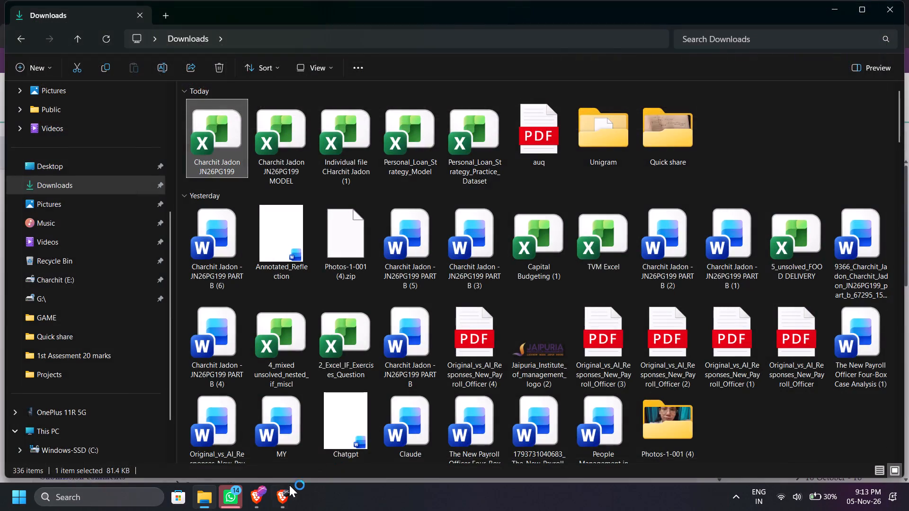
Switch to the Brave browser, start adding a submission to the Build Your Model Exercise and close the spare Google tab.
{"action": "left_click", "coordinate": [287, 487]}
{"action": "left_click", "coordinate": [81, 300]}
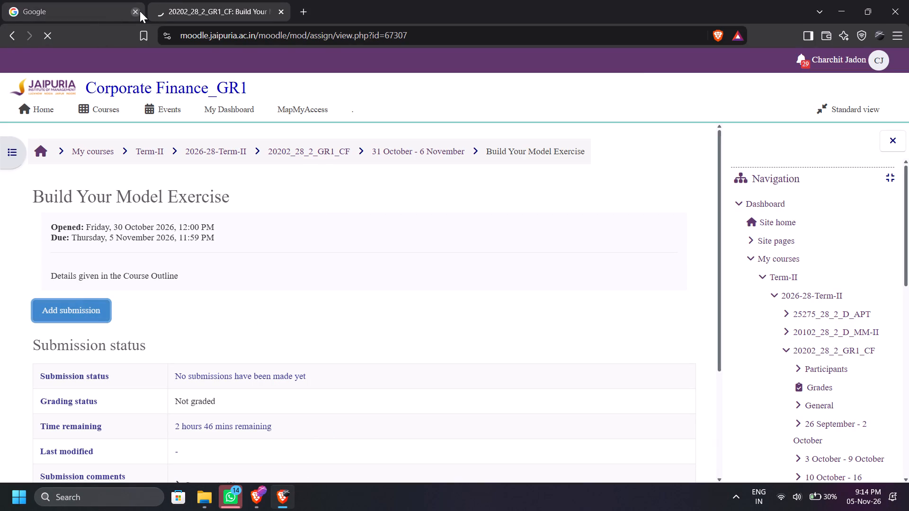
{"action": "left_click", "coordinate": [140, 11]}
{"action": "right_click", "coordinate": [145, 1]}
{"action": "left_click", "coordinate": [312, 265]}
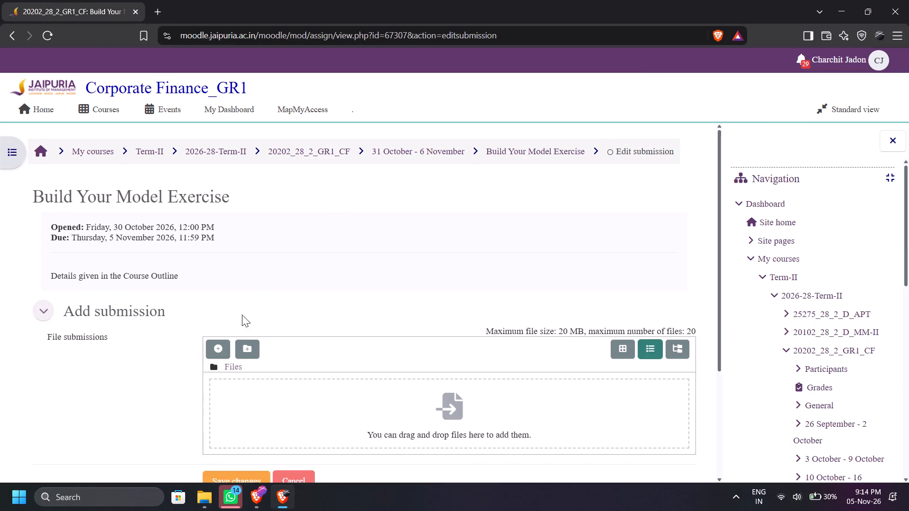
Start uploading a file to the submission and open the local file selection for the attachment.
{"action": "left_click", "coordinate": [218, 341]}
{"action": "left_click", "coordinate": [384, 218]}
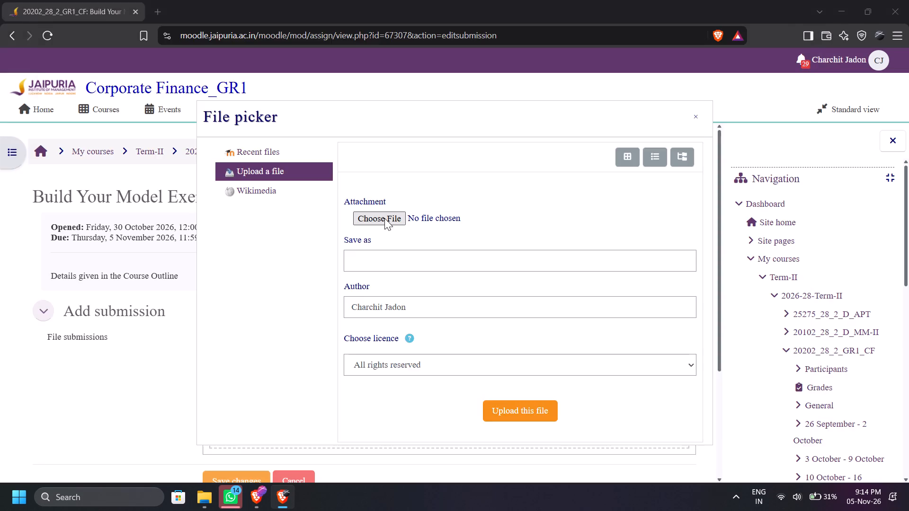
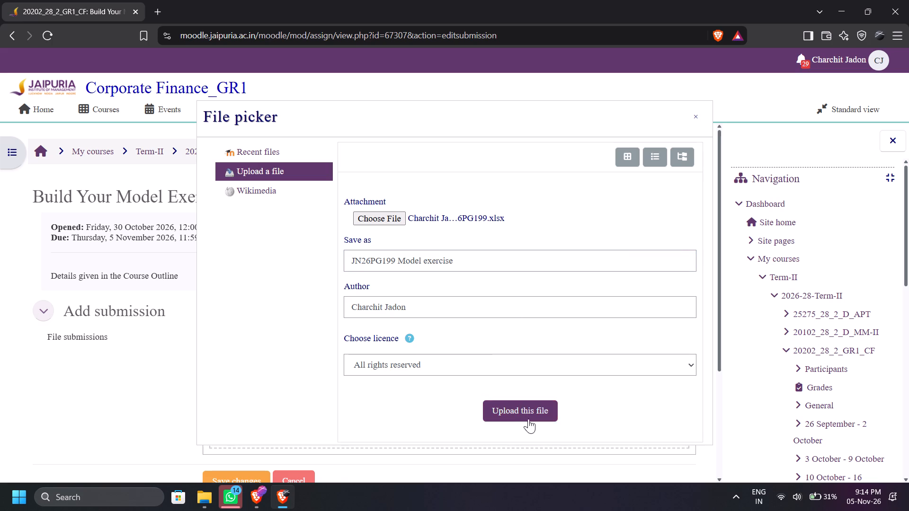
Upload the chosen workbook under its roll number and Model exercise name, save the Build Your Model Exercise submission, and review its status.
{"action": "left_click", "coordinate": [529, 419]}
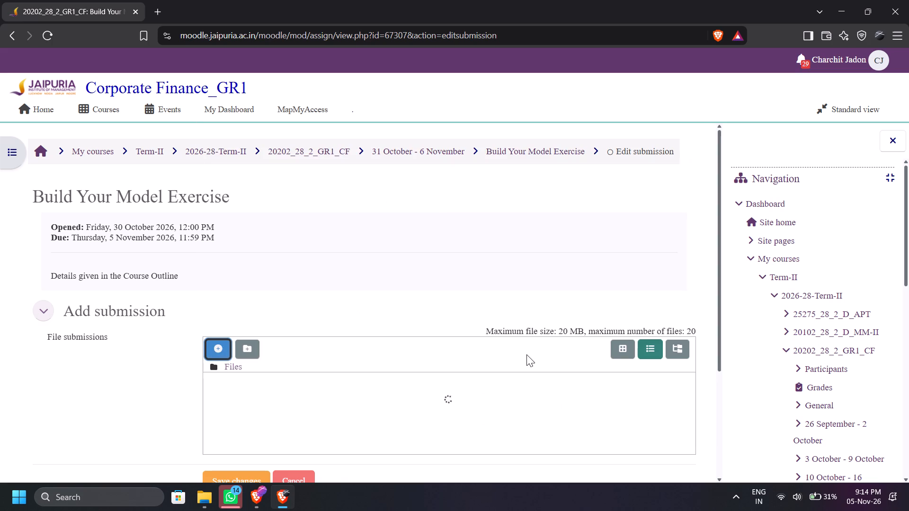
{"action": "scroll", "coordinate": [351, 350], "scroll_direction": "down", "scroll_amount": 3}
{"action": "left_click", "coordinate": [255, 344]}
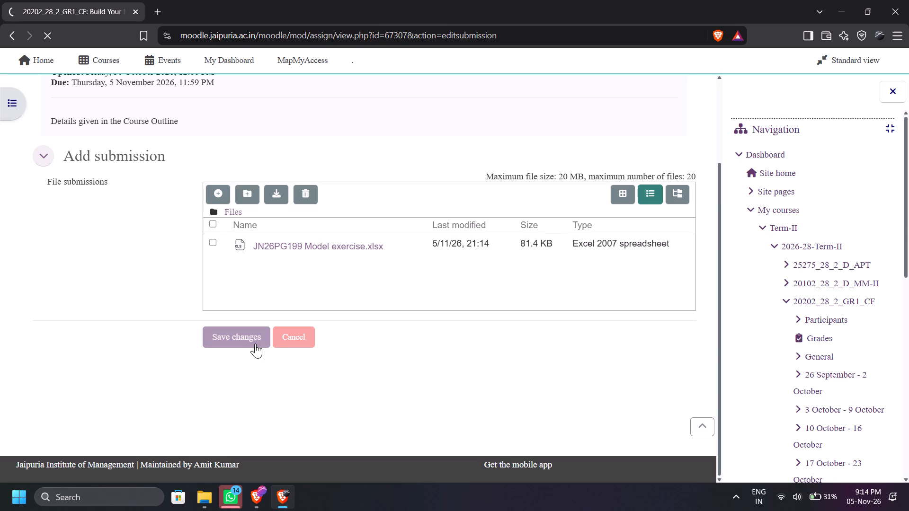
{"action": "scroll", "coordinate": [273, 340], "scroll_direction": "up", "scroll_amount": 2}
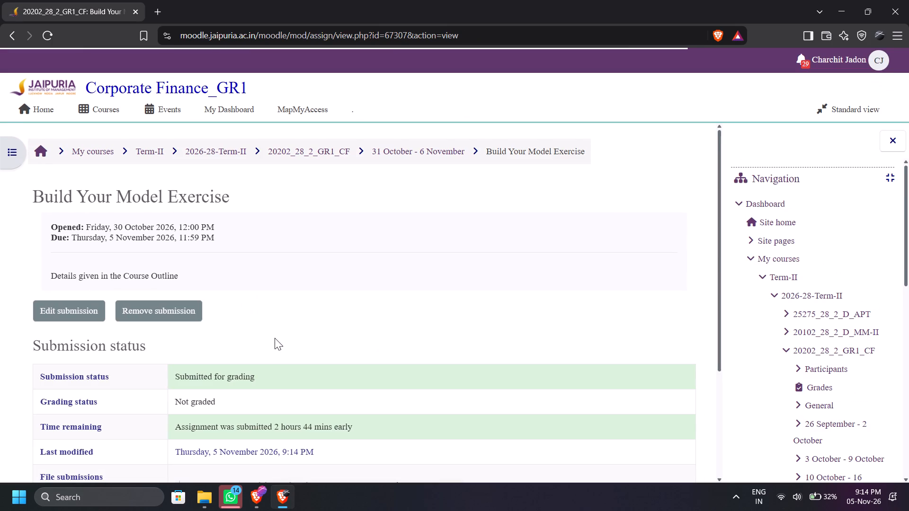
{"action": "scroll", "coordinate": [279, 331], "scroll_direction": "down", "scroll_amount": 3}
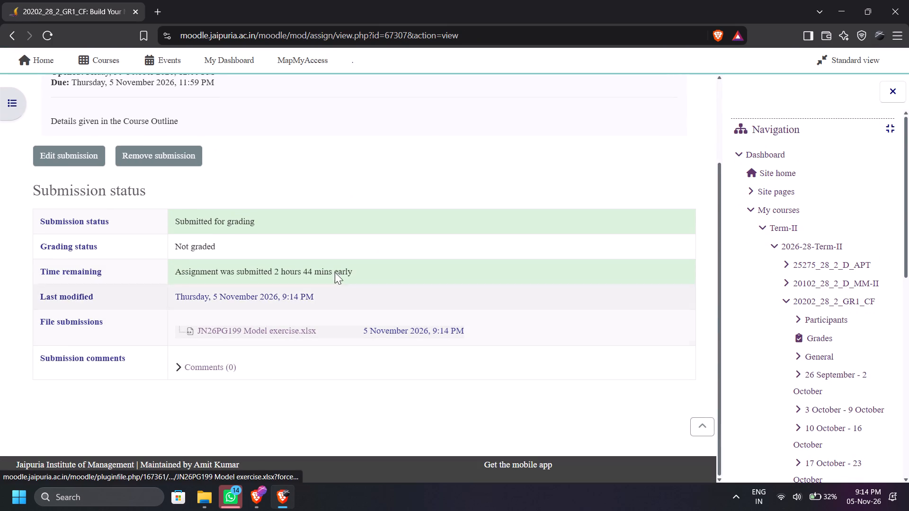
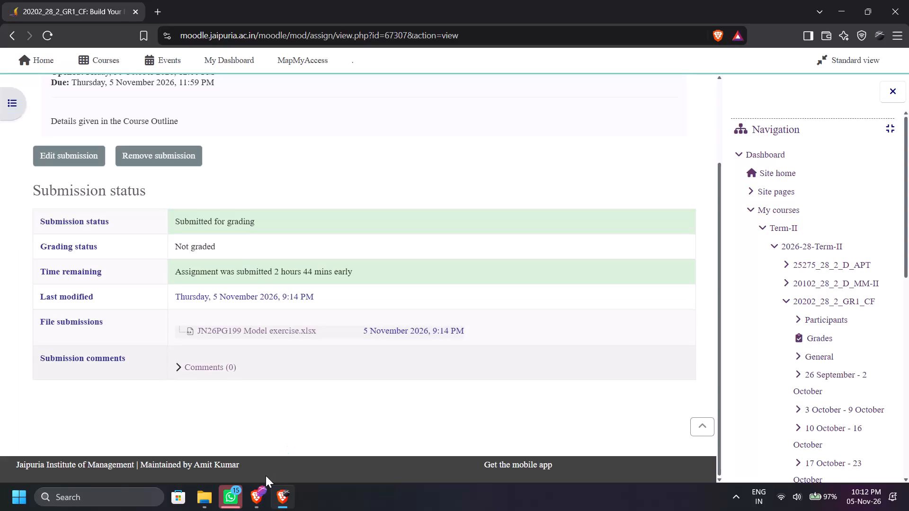
Switch from the Moodle submission page to a new tab in the other Brave profile's window.
{"action": "left_click", "coordinate": [263, 482]}
{"action": "left_click", "coordinate": [263, 487]}
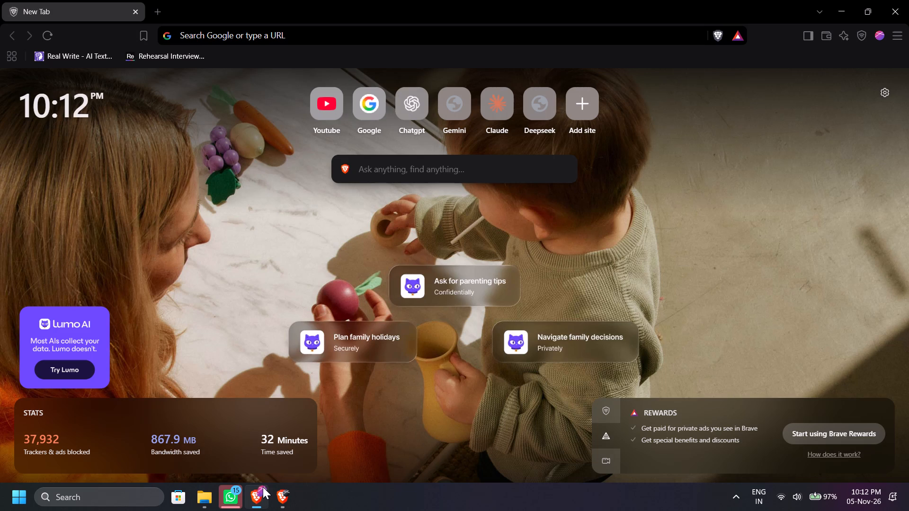
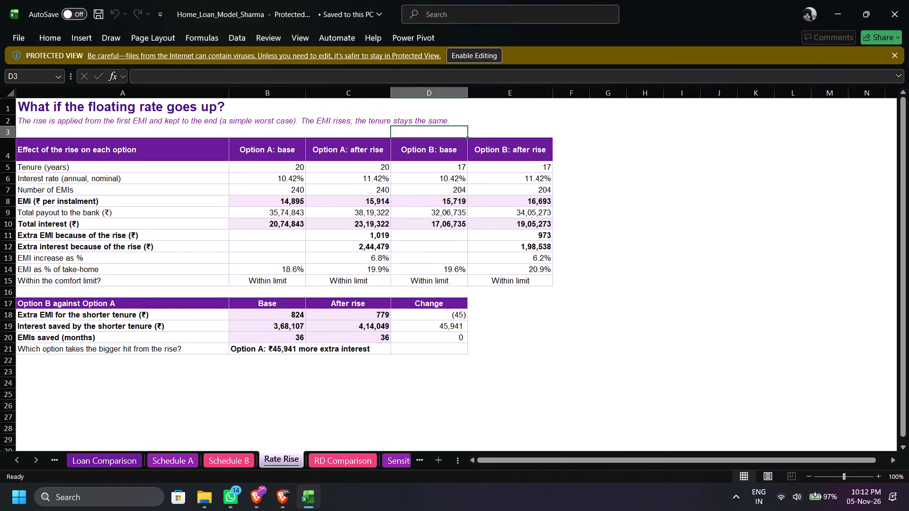
Examine the 20-year repayment schedule on the Schedule A sheet, covering the yearly interest and principal summary and the monthly EMI rows.
{"action": "left_click", "coordinate": [191, 462]}
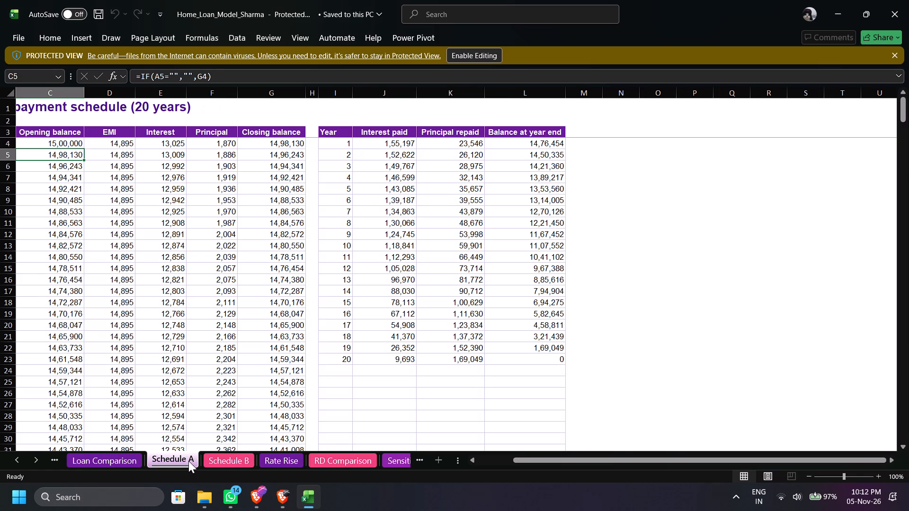
{"action": "scroll", "coordinate": [151, 427], "scroll_direction": "down", "scroll_amount": 8}
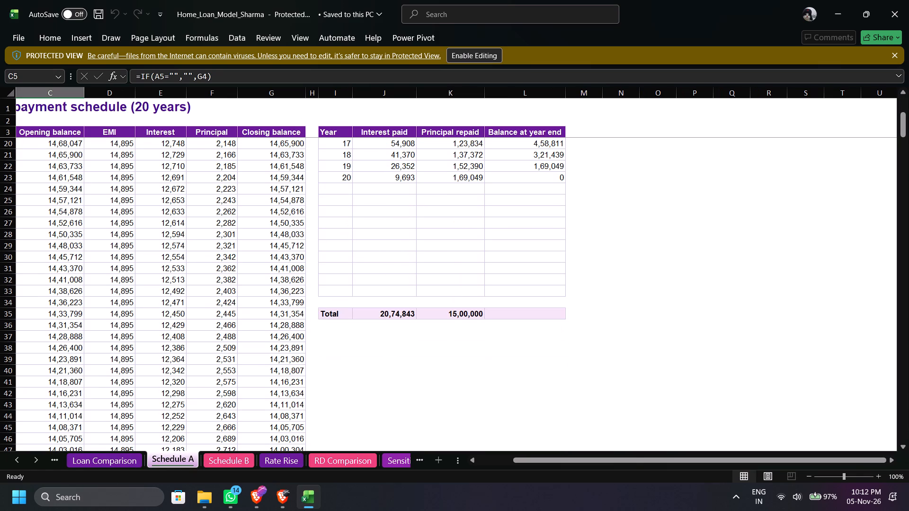
{"action": "left_click_drag", "start_coordinate": [629, 455], "coordinate": [571, 461]}
{"action": "scroll", "coordinate": [358, 384], "scroll_direction": "up", "scroll_amount": 13}
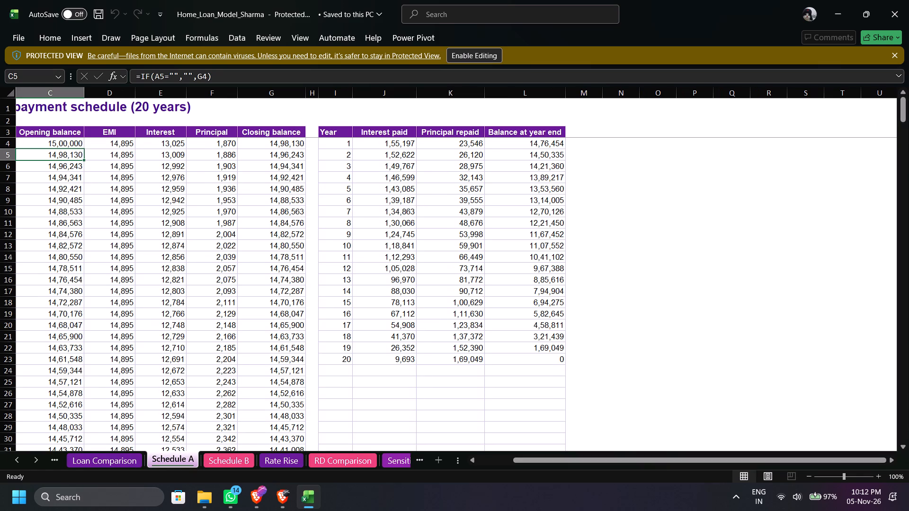
{"action": "scroll", "coordinate": [396, 403], "scroll_direction": "down", "scroll_amount": 6}
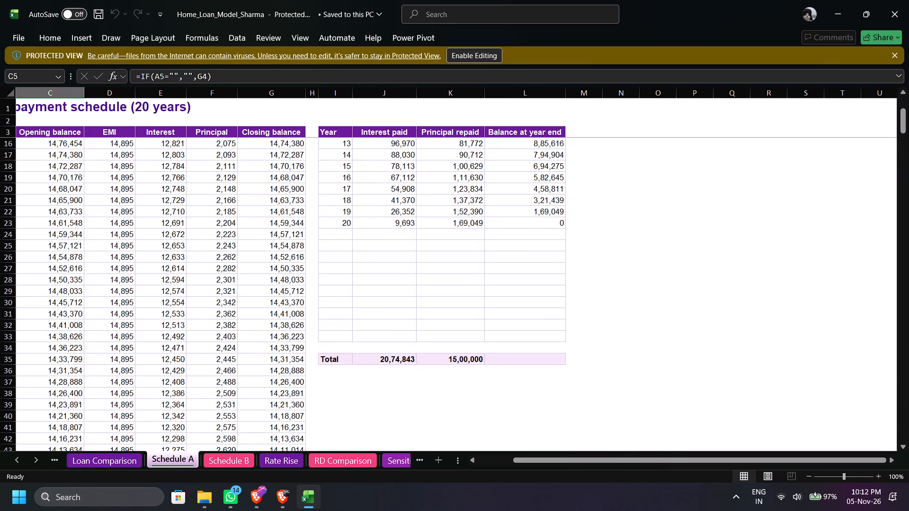
{"action": "scroll", "coordinate": [396, 403], "scroll_direction": "down", "scroll_amount": 6}
{"action": "scroll", "coordinate": [64, 407], "scroll_direction": "down", "scroll_amount": 20}
{"action": "scroll", "coordinate": [64, 407], "scroll_direction": "down", "scroll_amount": 5}
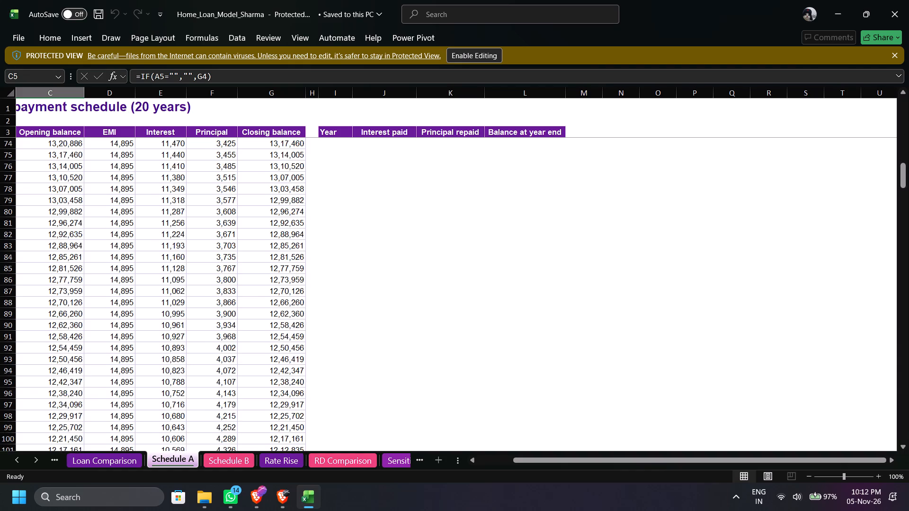
{"action": "scroll", "coordinate": [64, 407], "scroll_direction": "down", "scroll_amount": 20}
{"action": "scroll", "coordinate": [64, 407], "scroll_direction": "down", "scroll_amount": 4}
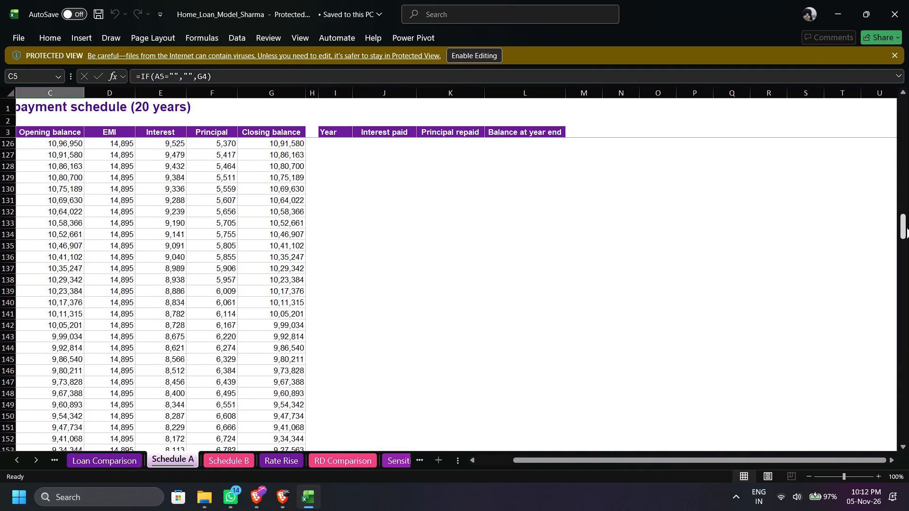
Examine the 20-year repayment schedule on the Schedule A sheet of the home loan model down to its final instalments.
{"action": "left_click_drag", "start_coordinate": [907, 228], "coordinate": [908, 326]}
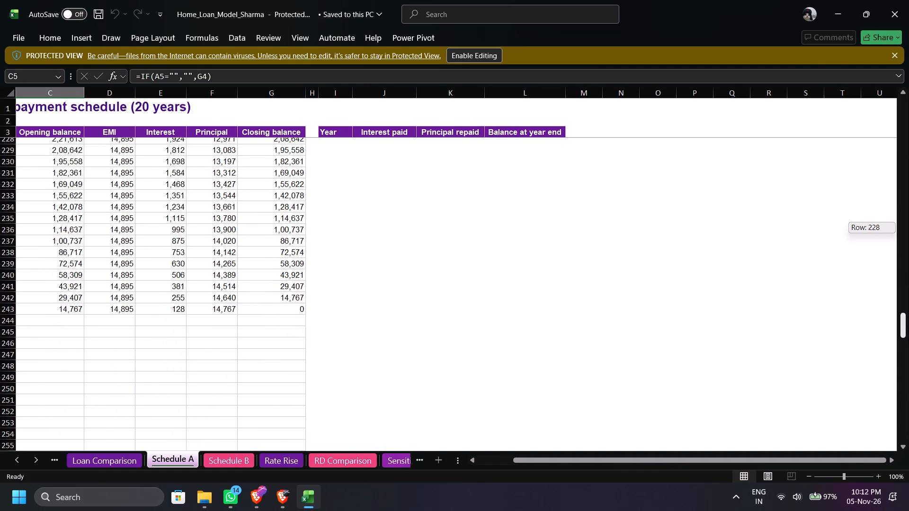
{"action": "left_click_drag", "start_coordinate": [908, 326], "coordinate": [908, 327]}
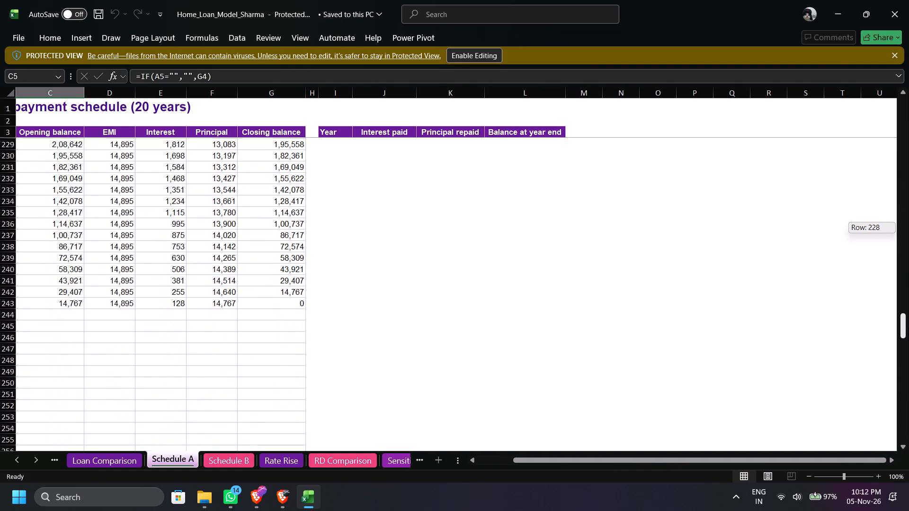
{"action": "left_click_drag", "start_coordinate": [908, 327], "coordinate": [908, 150]}
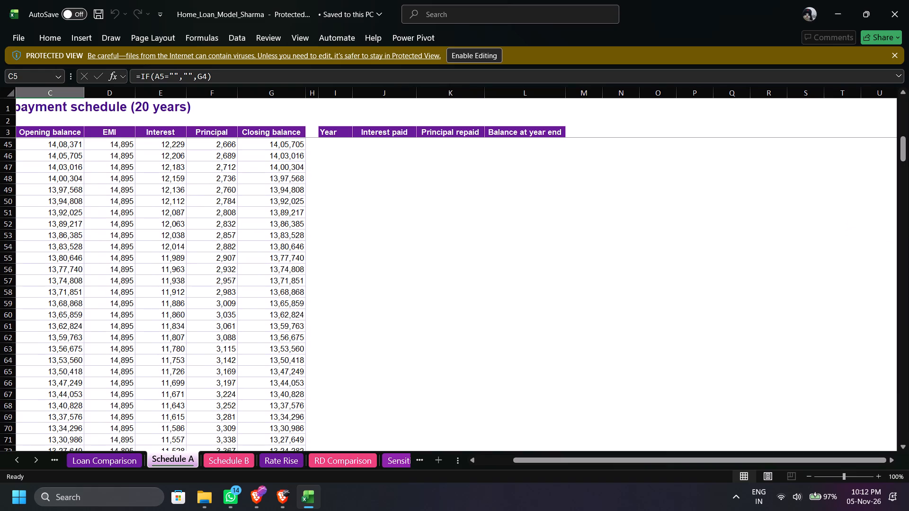
{"action": "left_click", "coordinate": [232, 221]}
{"action": "left_click", "coordinate": [102, 186]}
{"action": "left_click", "coordinate": [60, 161]}
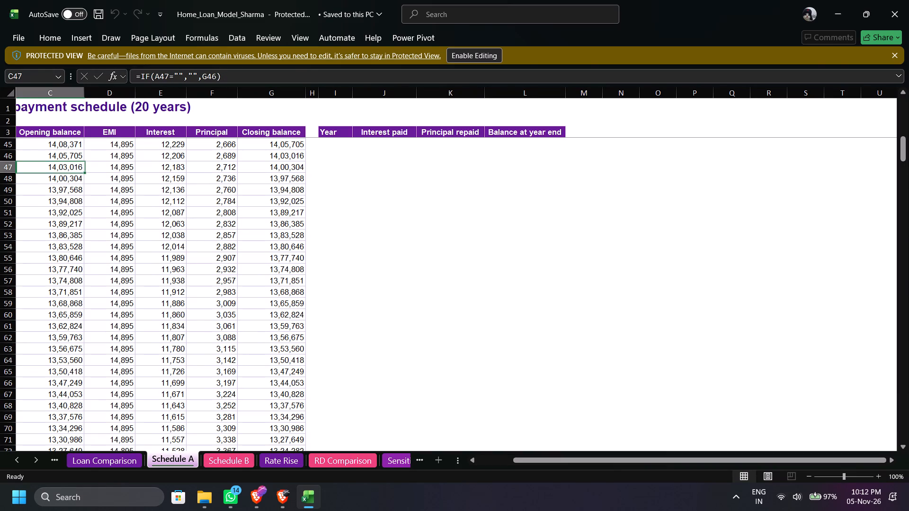
Review the home loan workbook's sheets, going back to Loan Comparison and Inputs and browsing every sheet through to Formula Notes.
{"action": "left_click", "coordinate": [98, 458]}
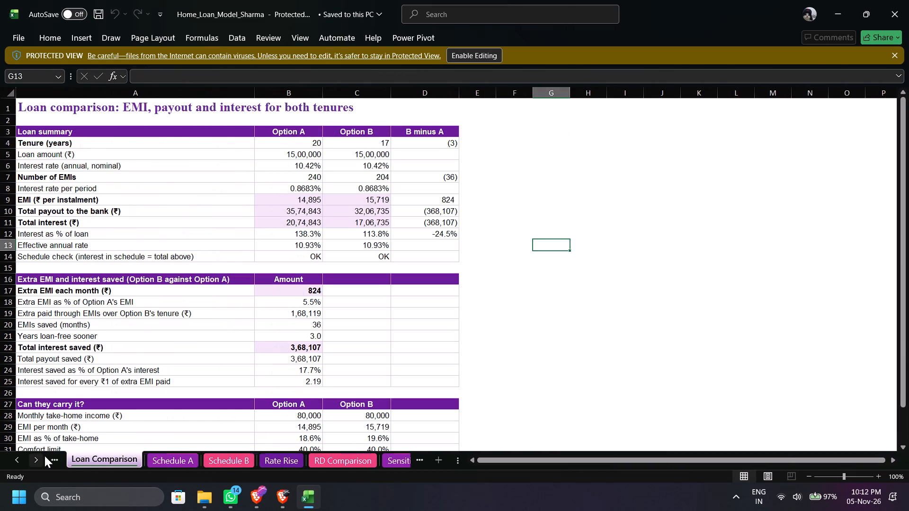
{"action": "left_click", "coordinate": [45, 456]}
{"action": "triple_click", "coordinate": [49, 458]}
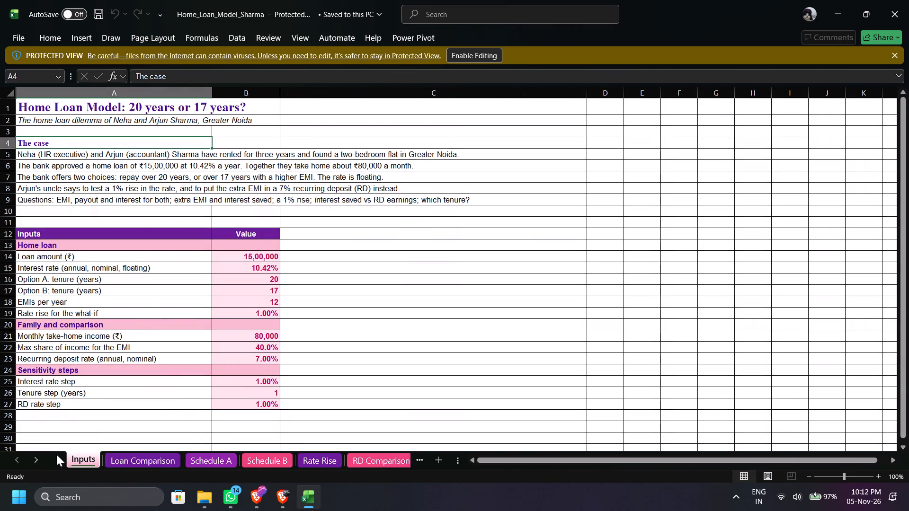
{"action": "left_click", "coordinate": [166, 457]}
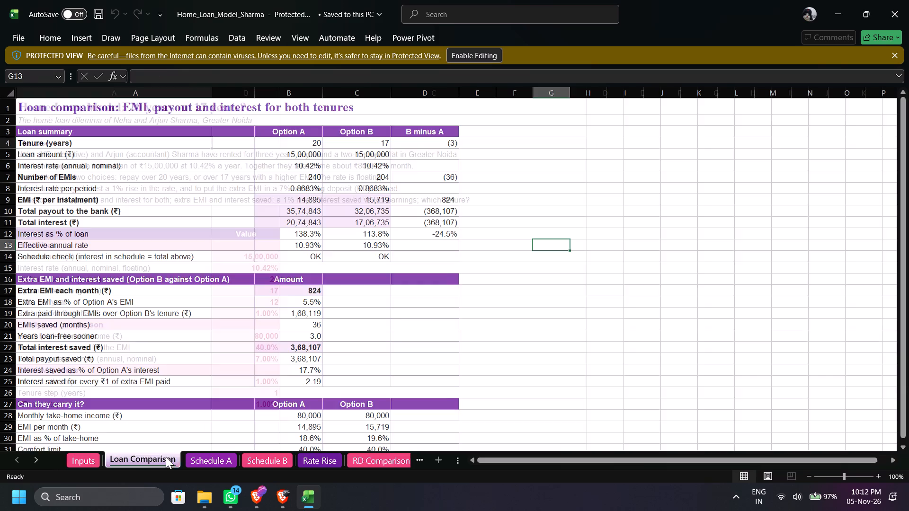
{"action": "left_click", "coordinate": [208, 457]}
{"action": "left_click", "coordinate": [261, 459]}
{"action": "left_click", "coordinate": [324, 459]}
{"action": "left_click", "coordinate": [372, 464]}
{"action": "left_click", "coordinate": [395, 465]}
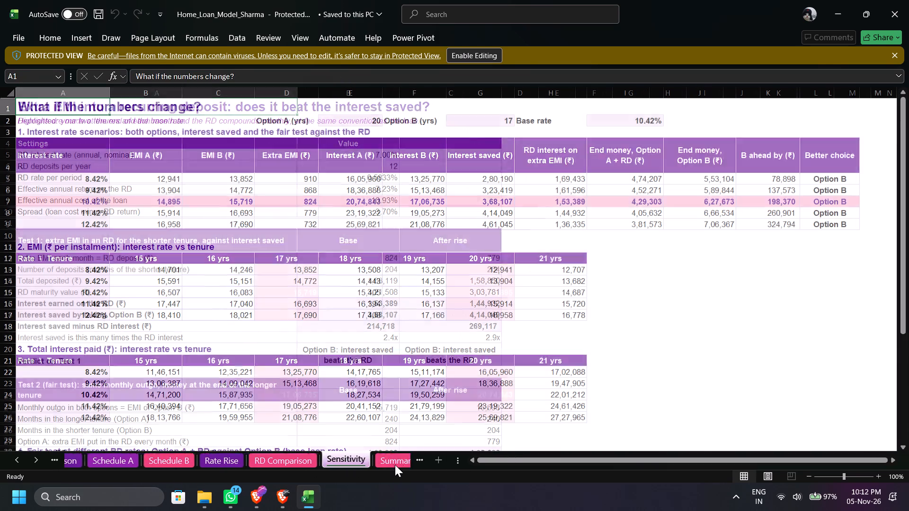
{"action": "left_click", "coordinate": [395, 465]}
{"action": "left_click", "coordinate": [406, 464]}
{"action": "left_click", "coordinate": [388, 461]}
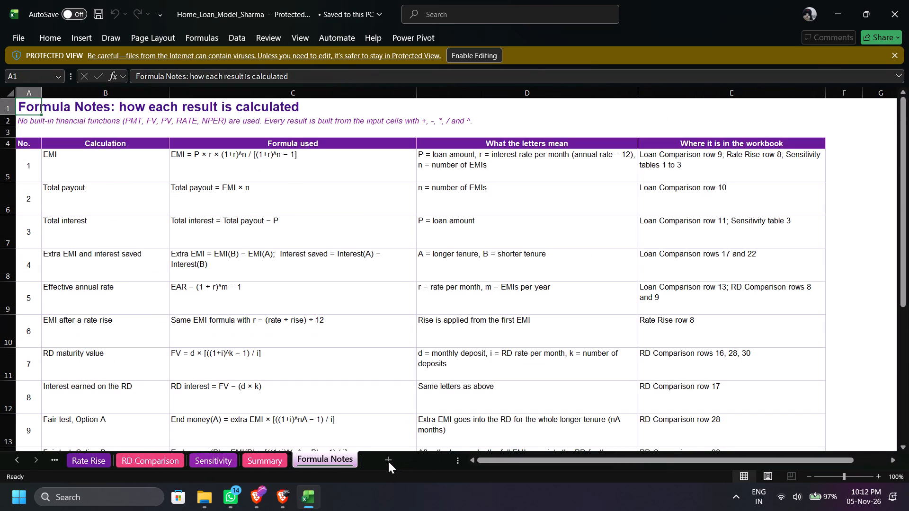
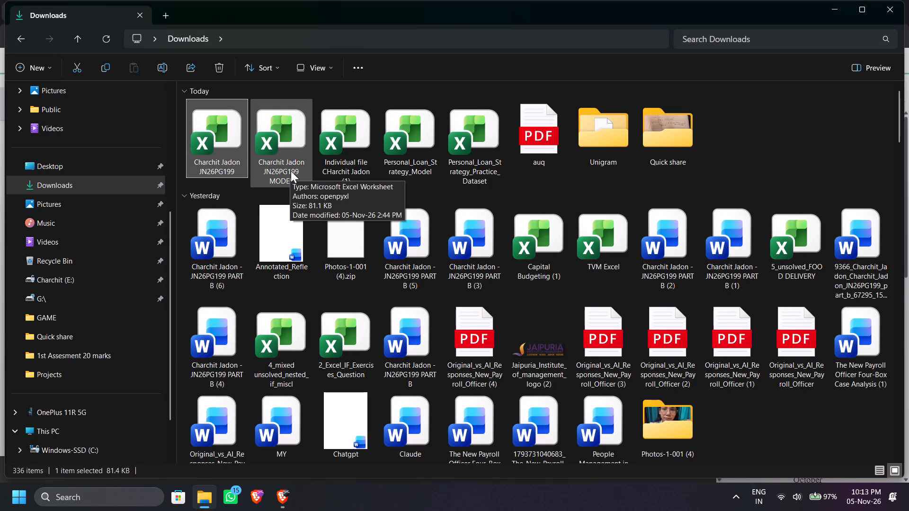
Open the Windows notification centre to check the latest notifications.
{"action": "left_click", "coordinate": [884, 488]}
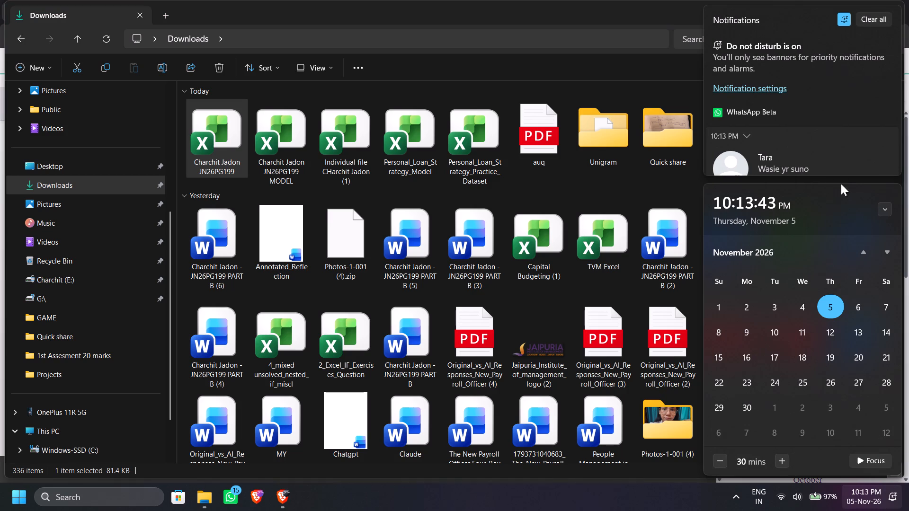
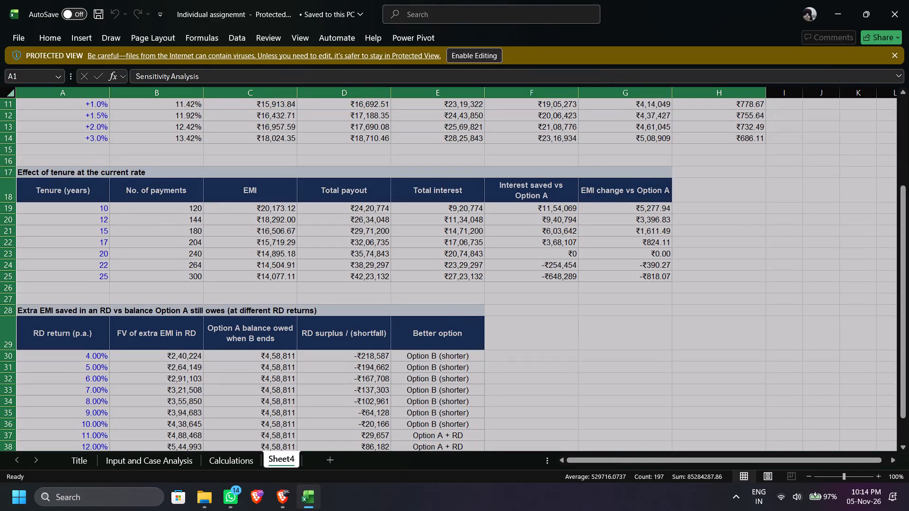
Inspect the formulas behind the annual rate, interest saved by B and Option A EMI in the interest rate sensitivity table.
{"action": "scroll", "coordinate": [104, 253], "scroll_direction": "up", "scroll_amount": 9}
{"action": "left_click", "coordinate": [134, 184]}
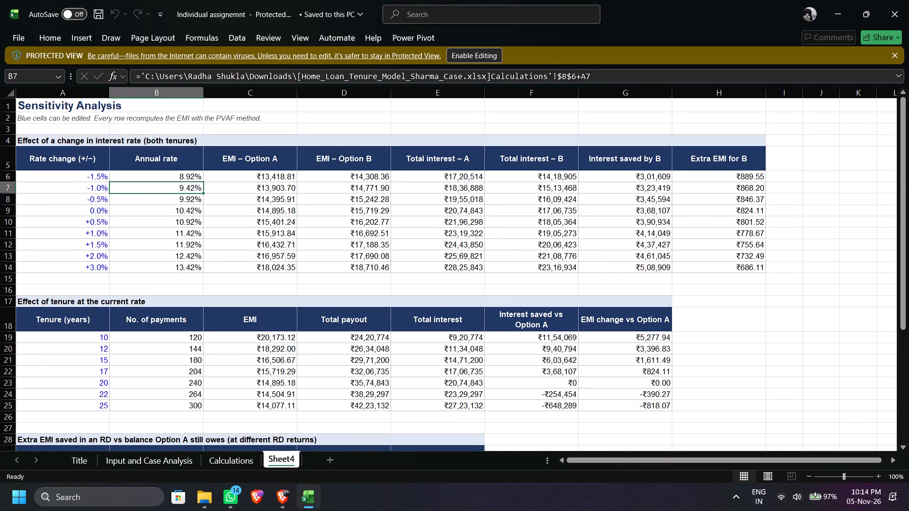
{"action": "left_click", "coordinate": [601, 211]}
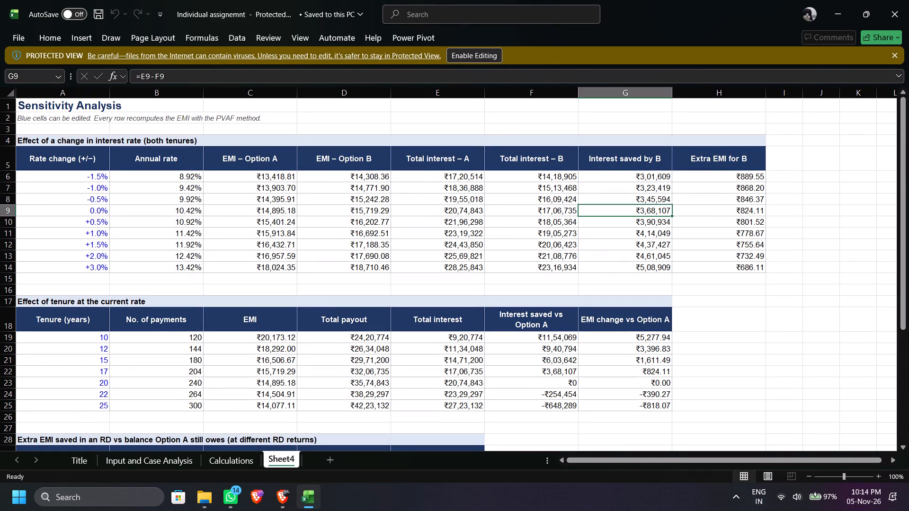
{"action": "left_click", "coordinate": [263, 180]}
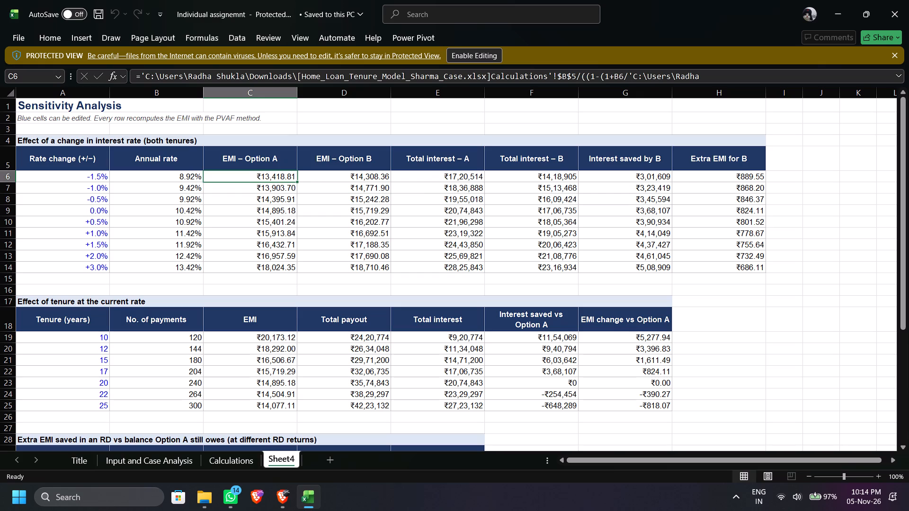
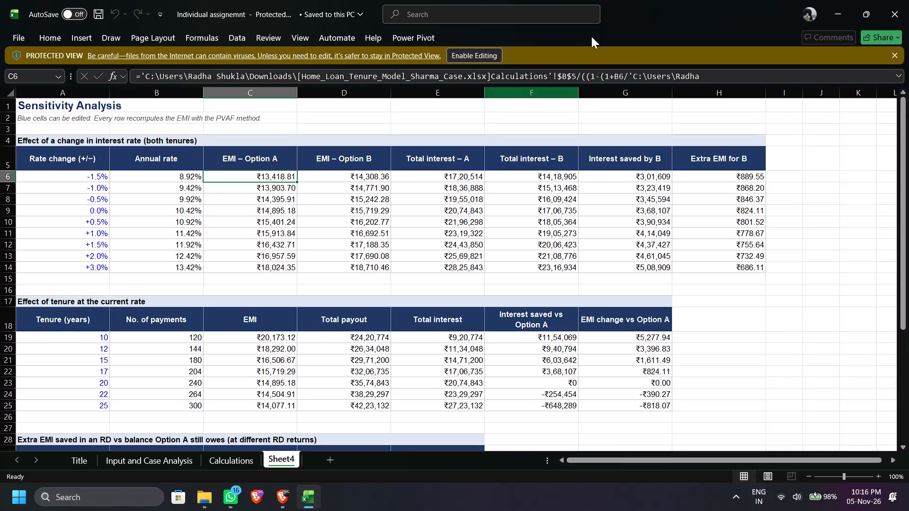
Enable editing and content in the protected Individual assignment workbook.
{"action": "left_click", "coordinate": [493, 51]}
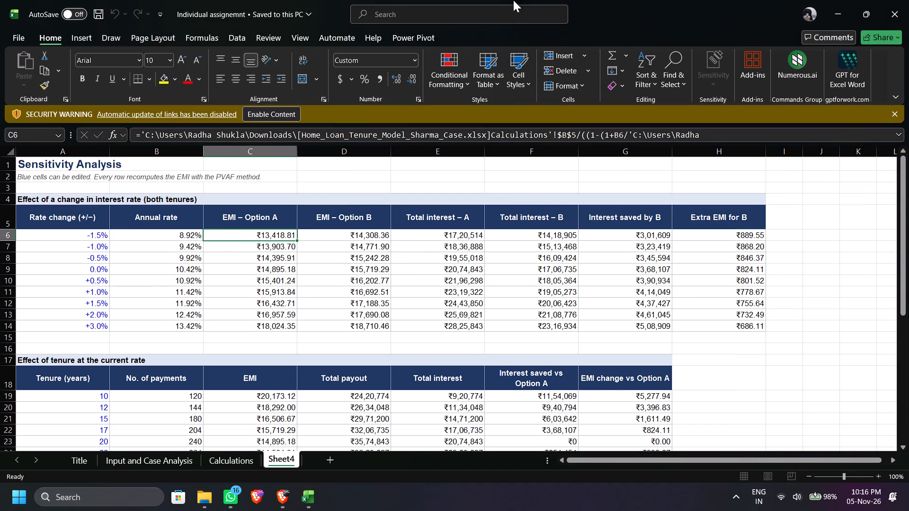
{"action": "left_click", "coordinate": [292, 116]}
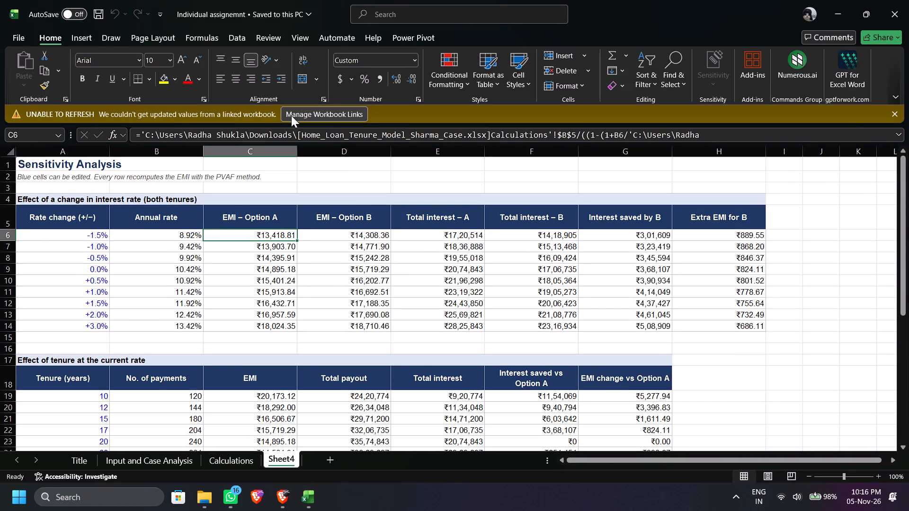
{"action": "left_click", "coordinate": [305, 163]}
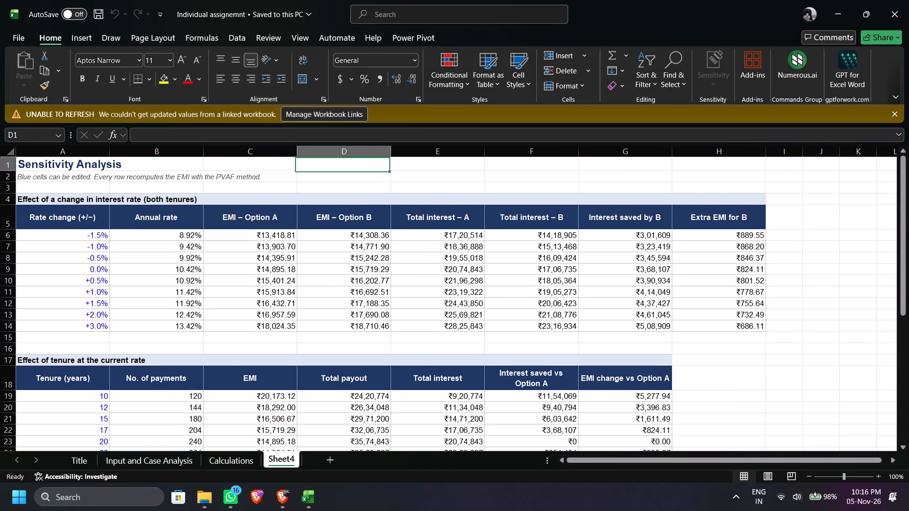
Clear the linked formulas from Annual rate through Extra EMI for B (B6:H14) in the interest rate change table, keeping the rate changes.
{"action": "left_click", "coordinate": [202, 235]}
{"action": "left_click_drag", "start_coordinate": [178, 237], "coordinate": [251, 238]}
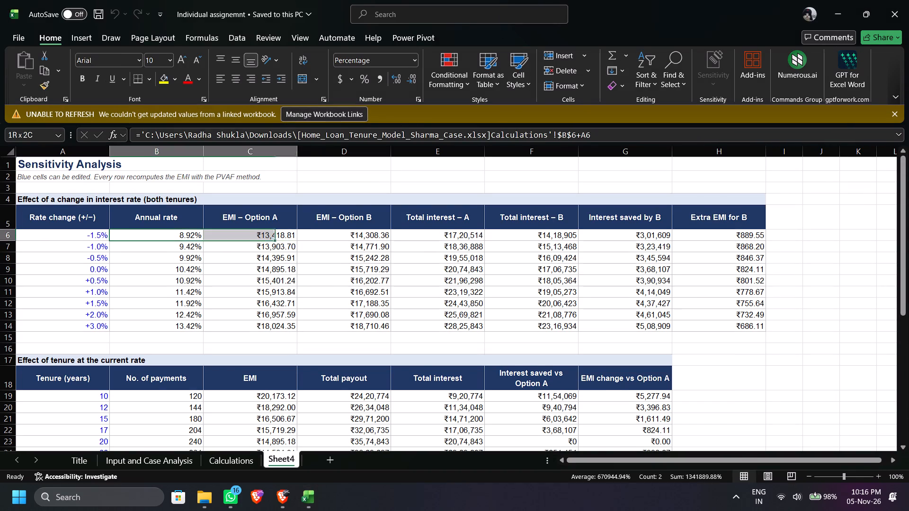
{"action": "left_click_drag", "start_coordinate": [251, 238], "coordinate": [756, 323]}
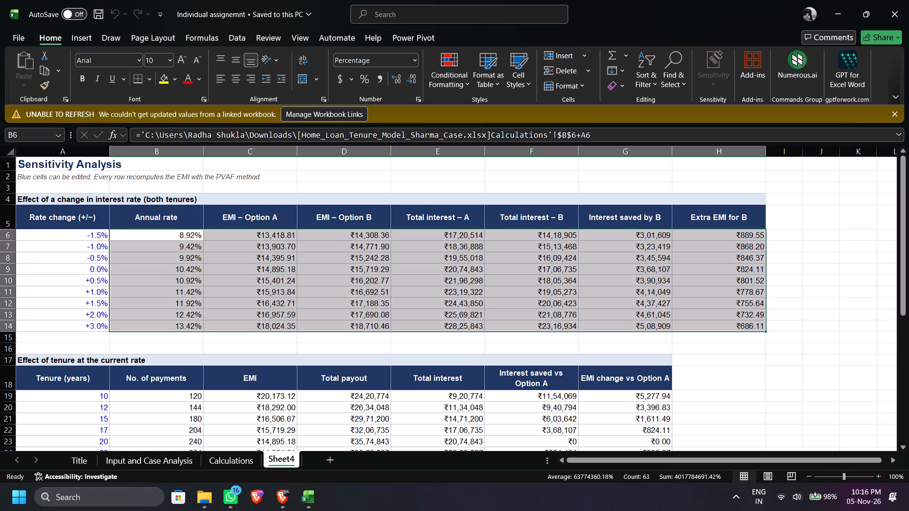
{"action": "key", "text": "Delete"}
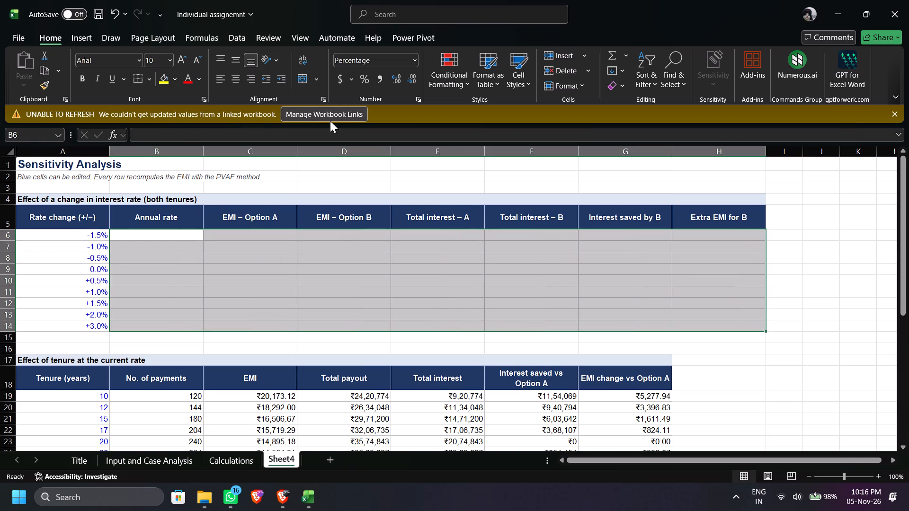
Check which external file the workbook links to, leaving the links as they are.
{"action": "left_click", "coordinate": [330, 121]}
{"action": "left_click", "coordinate": [333, 115]}
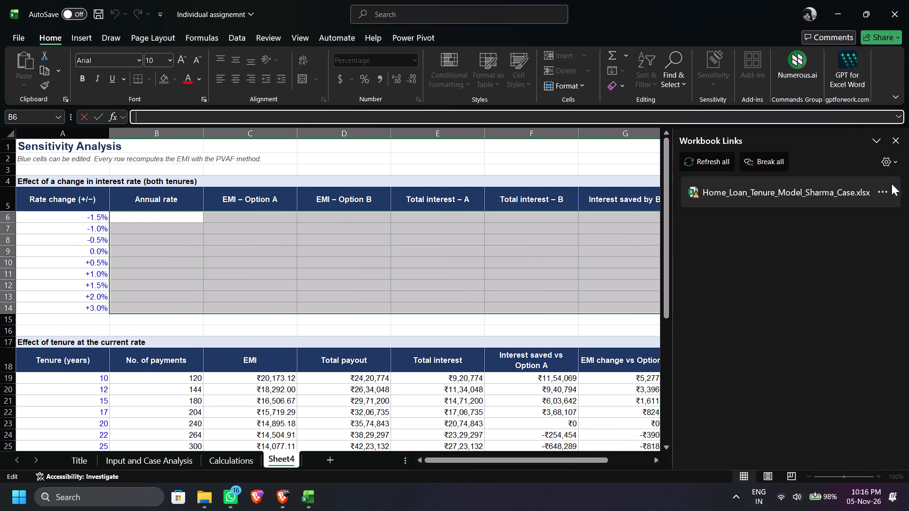
{"action": "left_click", "coordinate": [887, 189]}
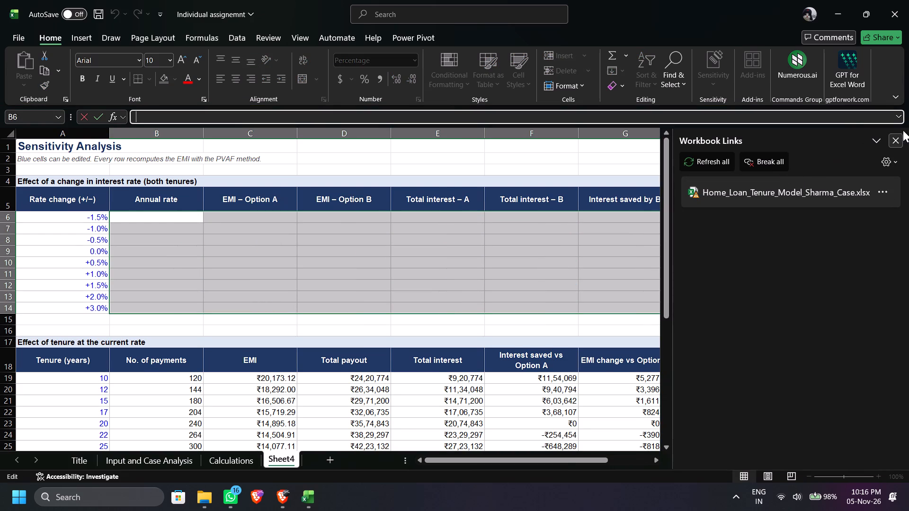
{"action": "left_click", "coordinate": [899, 134]}
Clear the linked formulas from No. of payments through EMI change vs Option A (B19:G25) in the tenure table, keeping the tenures.
{"action": "scroll", "coordinate": [220, 387], "scroll_direction": "down", "scroll_amount": 7}
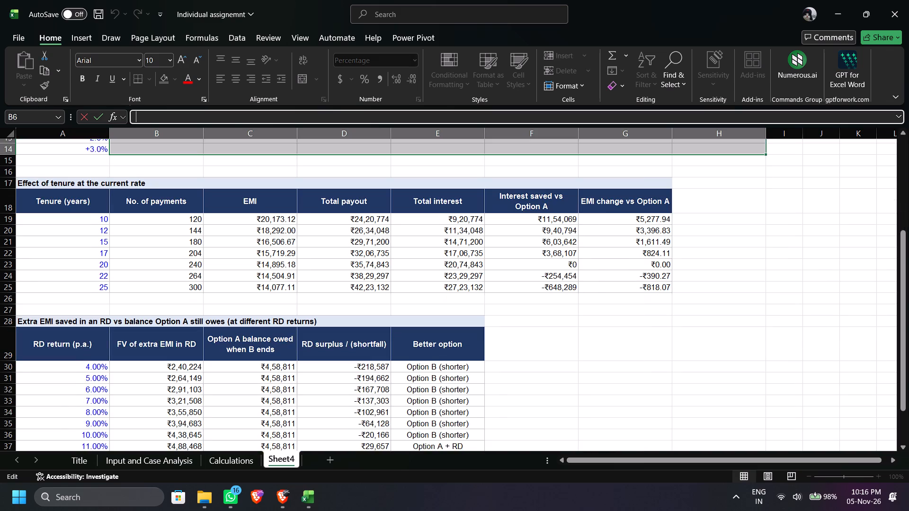
{"action": "scroll", "coordinate": [220, 371], "scroll_direction": "down", "scroll_amount": 3}
{"action": "scroll", "coordinate": [252, 396], "scroll_direction": "up", "scroll_amount": 3}
{"action": "left_click_drag", "start_coordinate": [165, 221], "coordinate": [272, 225]}
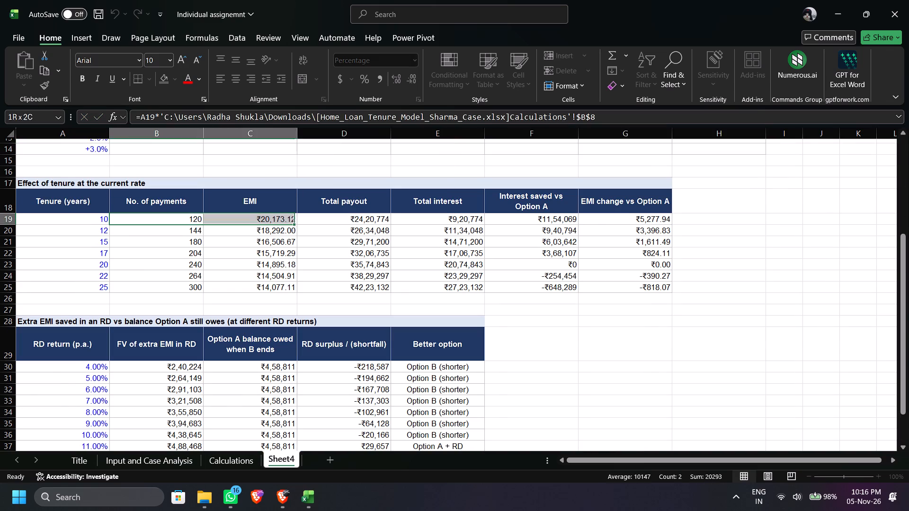
{"action": "left_click_drag", "start_coordinate": [272, 225], "coordinate": [660, 287]}
{"action": "key", "text": "Delete"}
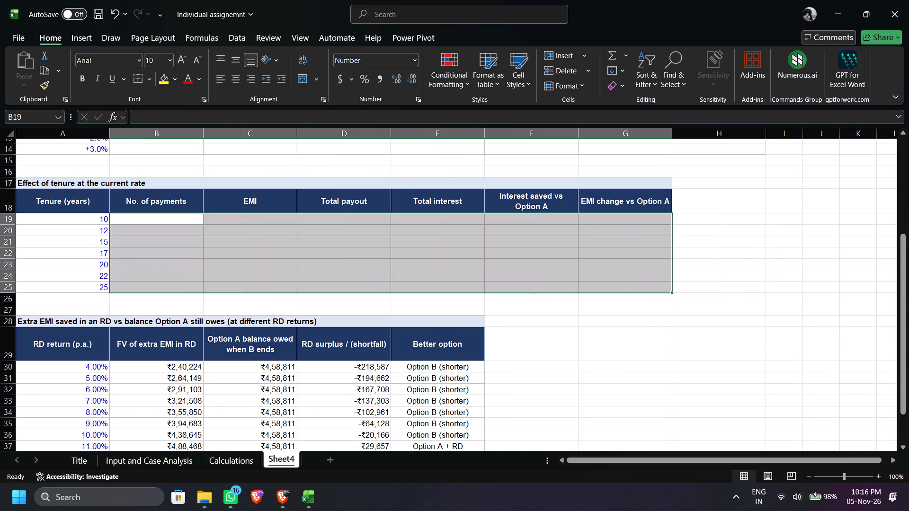
Inspect the formula behind FV of extra EMI in RD for the 4.00% return row.
{"action": "scroll", "coordinate": [343, 348], "scroll_direction": "down", "scroll_amount": 3}
{"action": "left_click", "coordinate": [184, 298]}
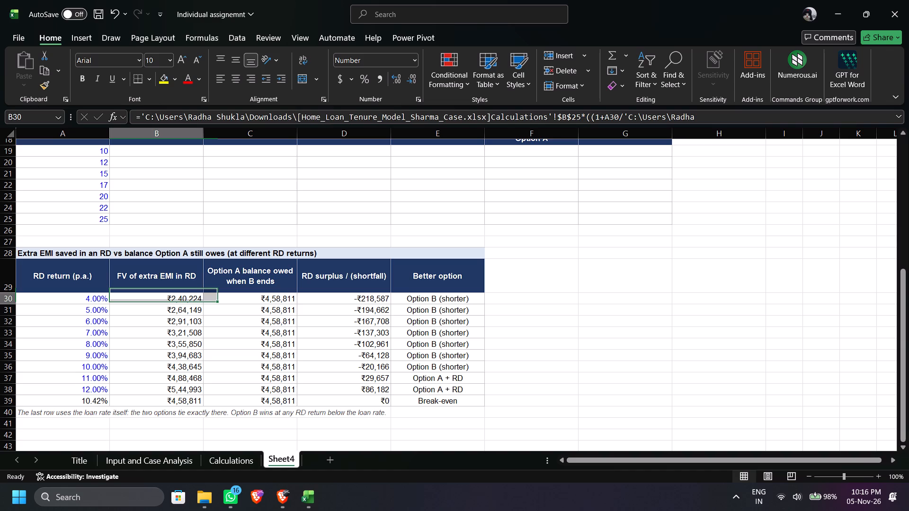
{"action": "scroll", "coordinate": [304, 326], "scroll_direction": "down", "scroll_amount": 4}
{"action": "scroll", "coordinate": [304, 326], "scroll_direction": "up", "scroll_amount": 5}
Examine the Calculations sheet's loan items and the Option A PMT check formula.
{"action": "left_click", "coordinate": [247, 463]}
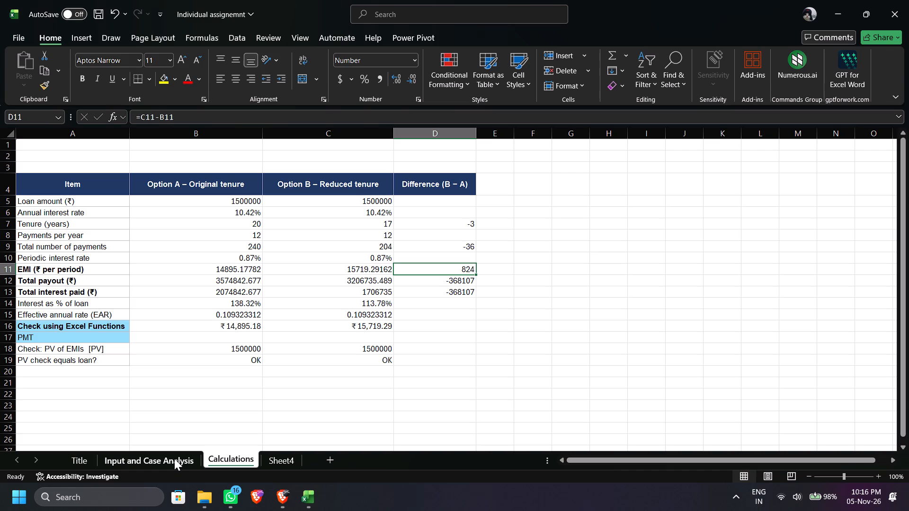
{"action": "key", "text": "Left"}
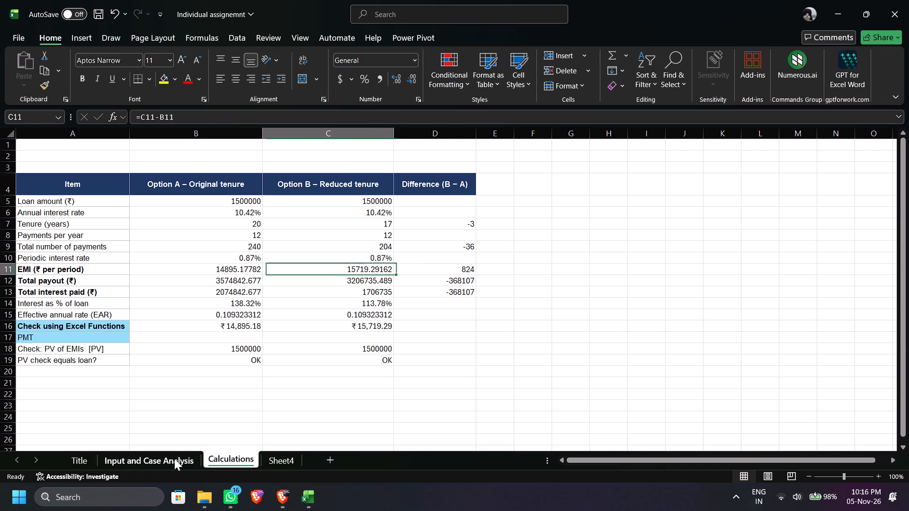
{"action": "key", "text": "Left"}
{"action": "key", "text": "Down"}
{"action": "key", "text": "Left"}
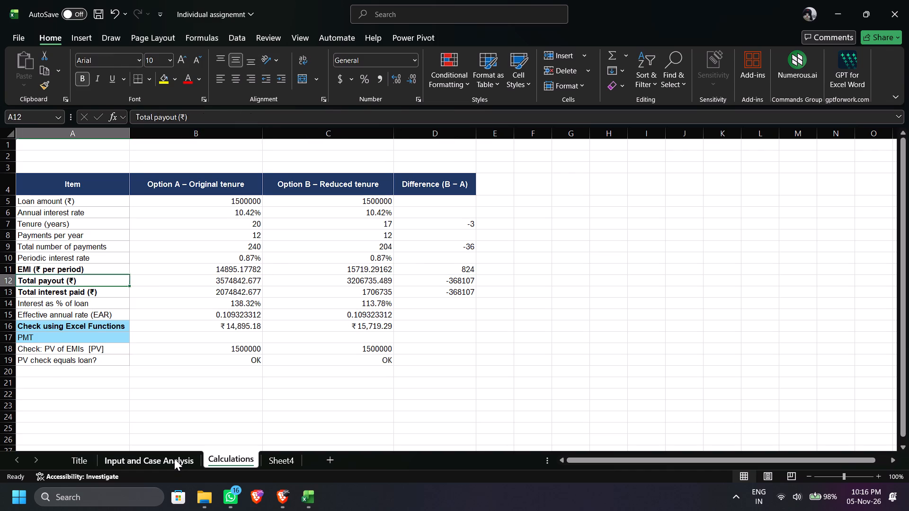
{"action": "key", "text": "Down"}
{"action": "key", "text": "Down"}
{"action": "key", "text": "Right"}
{"action": "key", "text": "Left"}
{"action": "key", "text": "Down"}
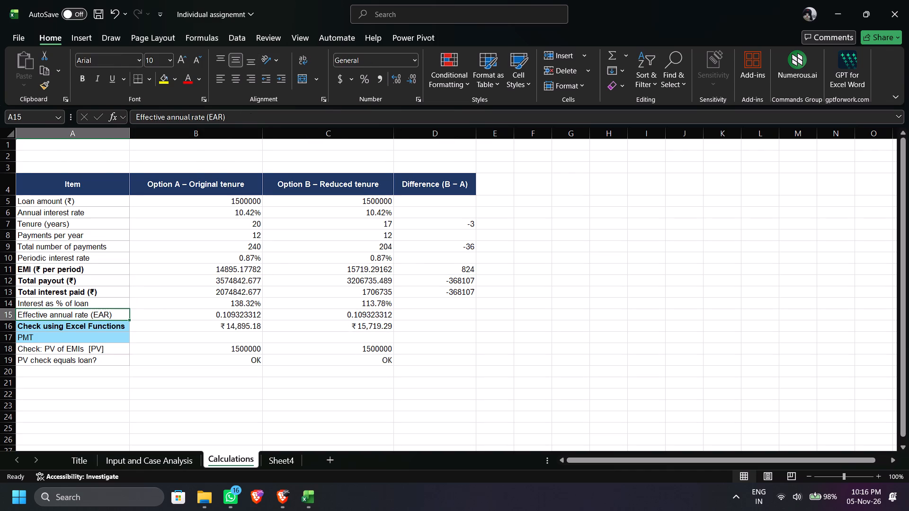
{"action": "left_click", "coordinate": [248, 326]}
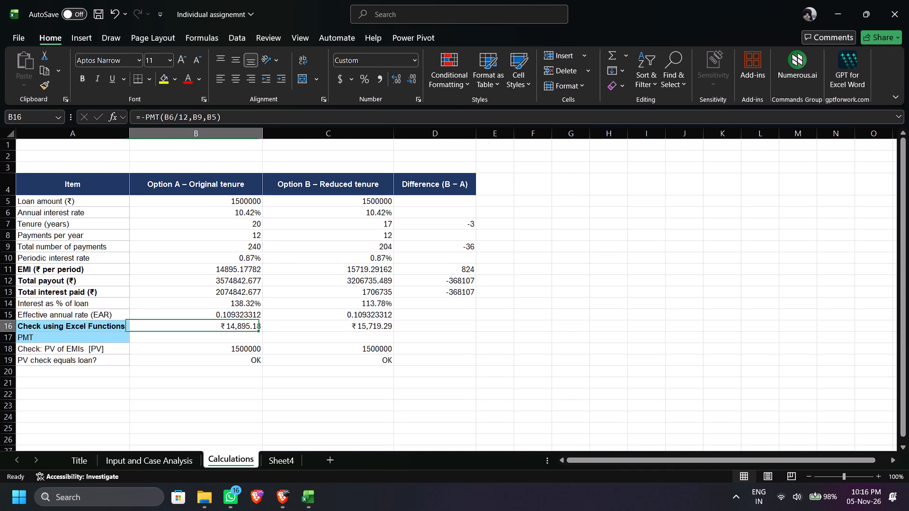
{"action": "double_click", "coordinate": [248, 326]}
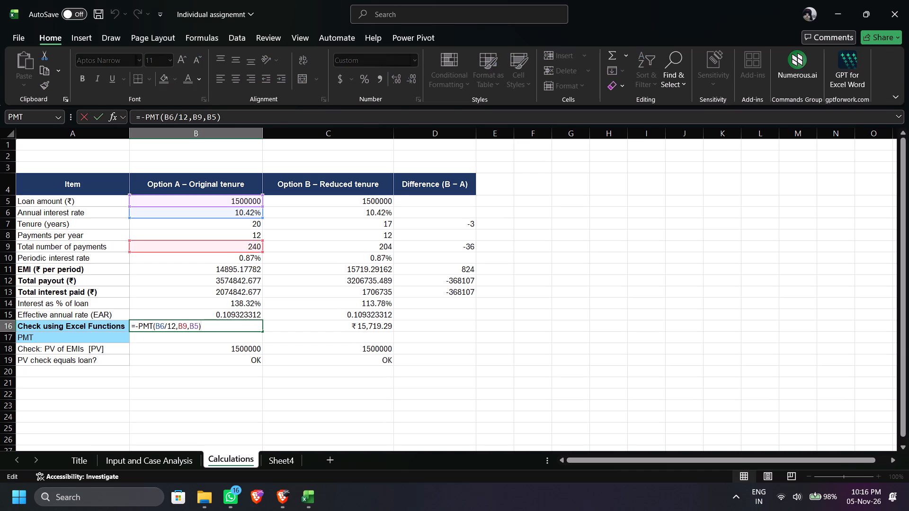
{"action": "left_click", "coordinate": [552, 335]}
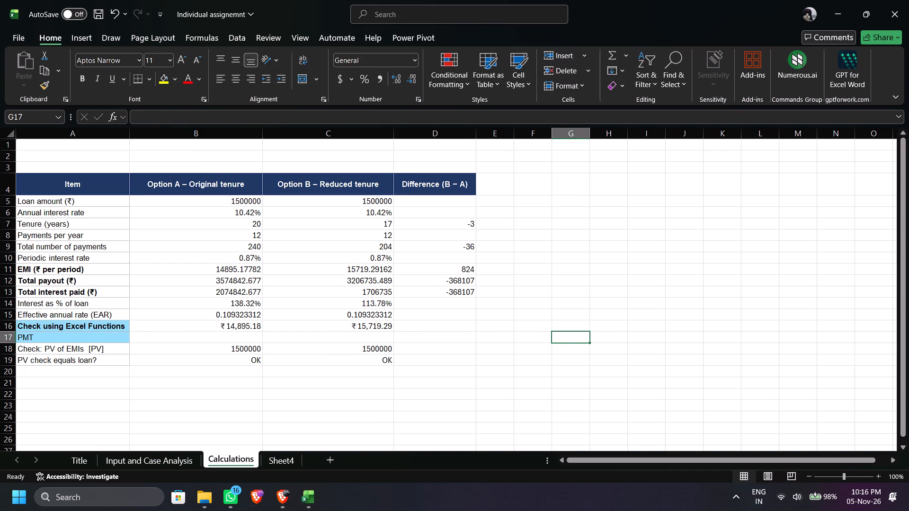
Delete the note about editable blue cells and the PVAF method beneath the Sensitivity Analysis title on Sheet4.
{"action": "left_click", "coordinate": [150, 467]}
{"action": "left_click", "coordinate": [285, 458]}
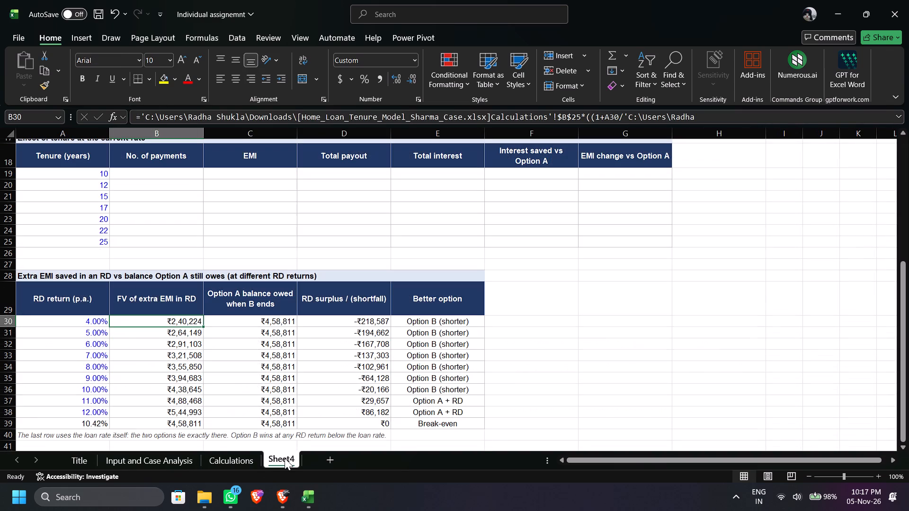
{"action": "scroll", "coordinate": [220, 359], "scroll_direction": "up", "scroll_amount": 17}
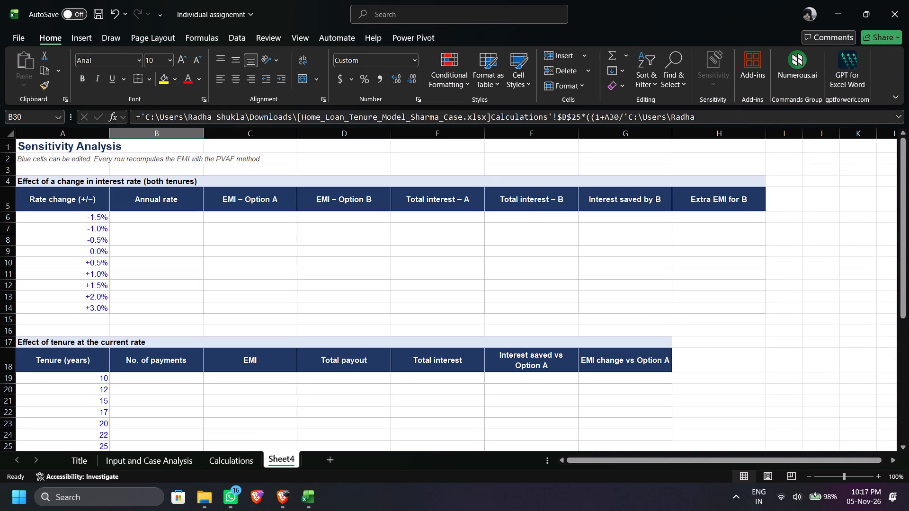
{"action": "left_click", "coordinate": [48, 154]}
{"action": "left_click", "coordinate": [162, 167]}
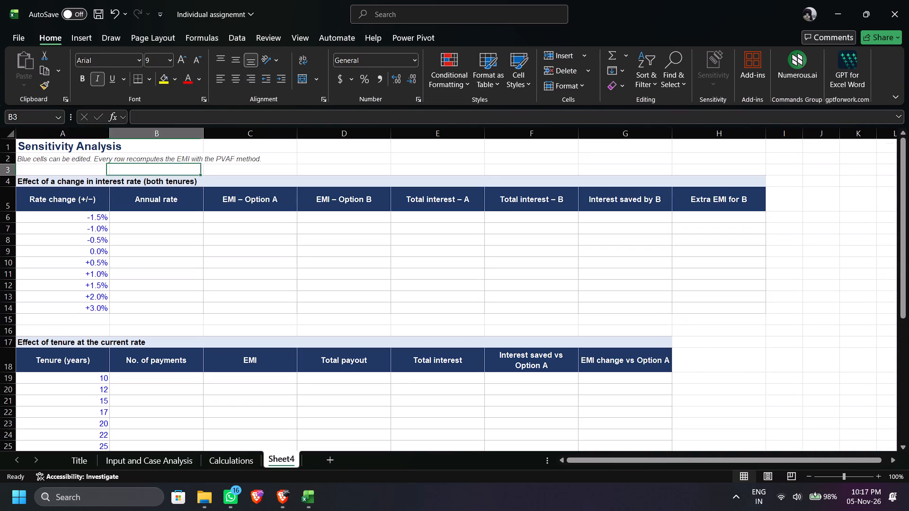
{"action": "left_click_drag", "start_coordinate": [82, 160], "coordinate": [237, 160]}
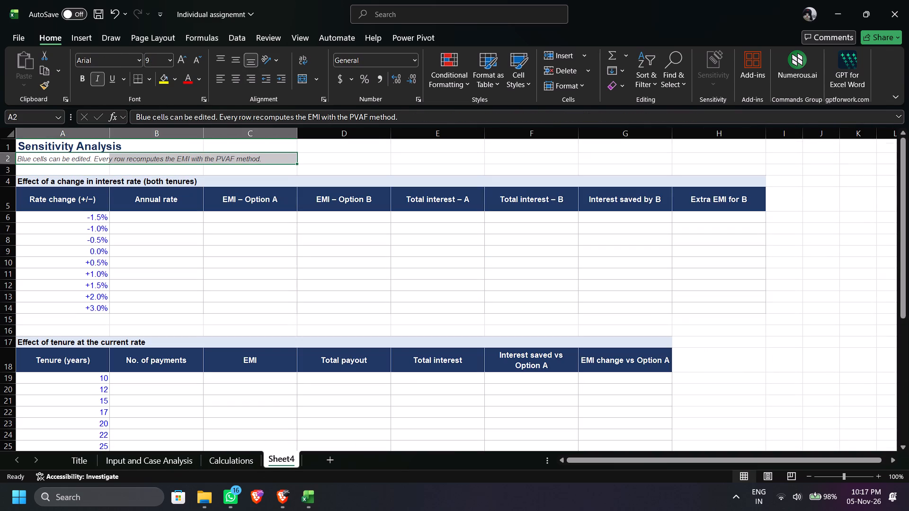
{"action": "key", "text": "Delete"}
Review the tenure table and the RD return table on Sheet4.
{"action": "scroll", "coordinate": [312, 226], "scroll_direction": "down", "scroll_amount": 4}
{"action": "scroll", "coordinate": [207, 335], "scroll_direction": "down", "scroll_amount": 2}
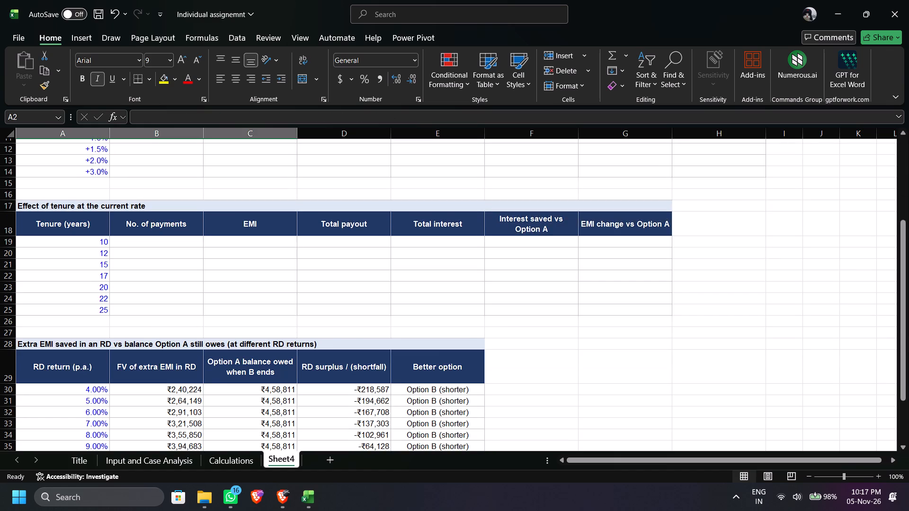
{"action": "scroll", "coordinate": [207, 335], "scroll_direction": "down", "scroll_amount": 3}
{"action": "scroll", "coordinate": [209, 333], "scroll_direction": "up", "scroll_amount": 10}
{"action": "scroll", "coordinate": [211, 331], "scroll_direction": "down", "scroll_amount": 9}
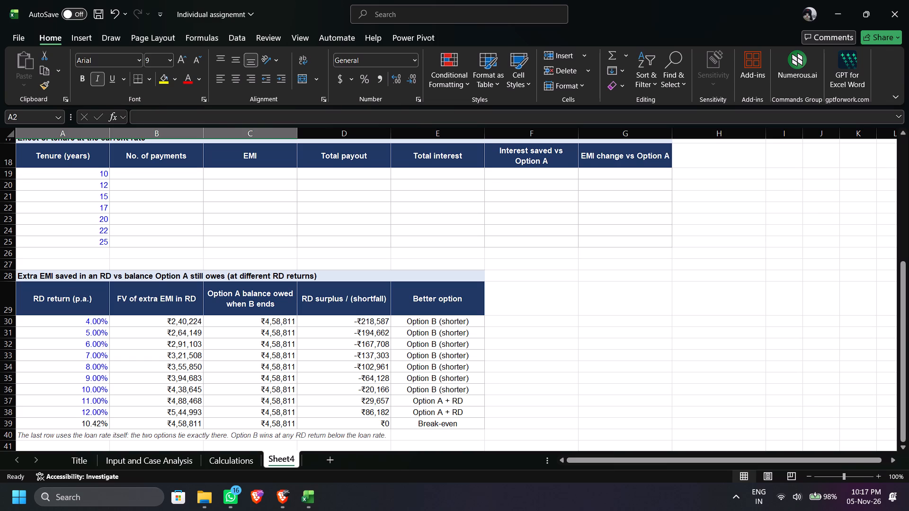
{"action": "scroll", "coordinate": [424, 379], "scroll_direction": "up", "scroll_amount": 4}
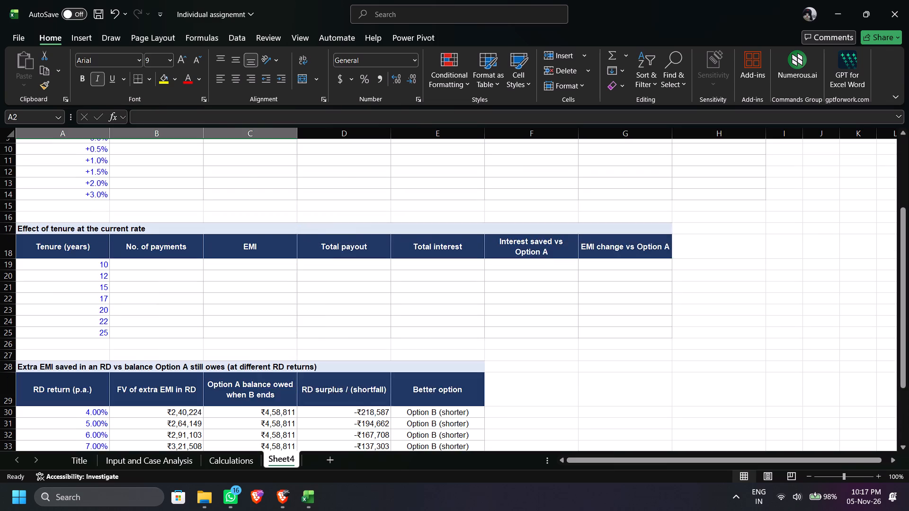
{"action": "scroll", "coordinate": [399, 370], "scroll_direction": "up", "scroll_amount": 7}
Reread the loan inputs and case analysis text, cross-checking them against the Calculations sheet.
{"action": "left_click", "coordinate": [173, 458]}
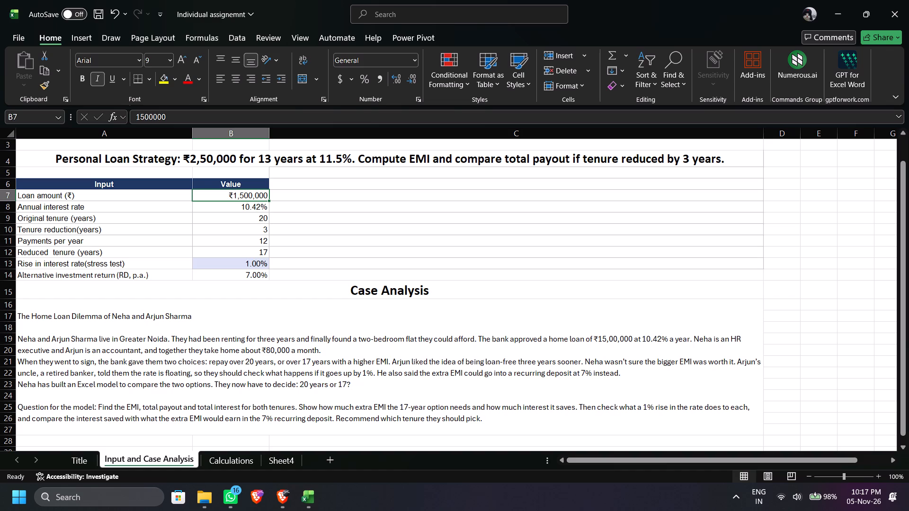
{"action": "left_click", "coordinate": [227, 458]}
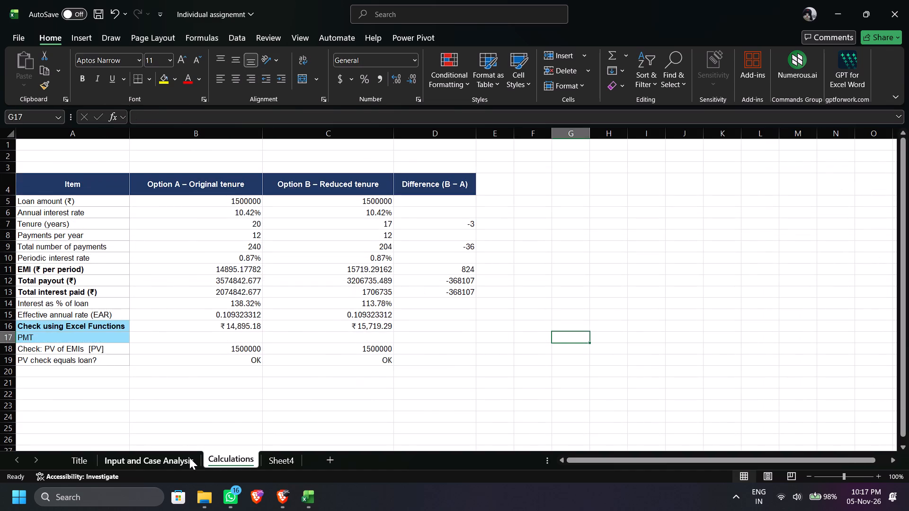
{"action": "left_click", "coordinate": [189, 458]}
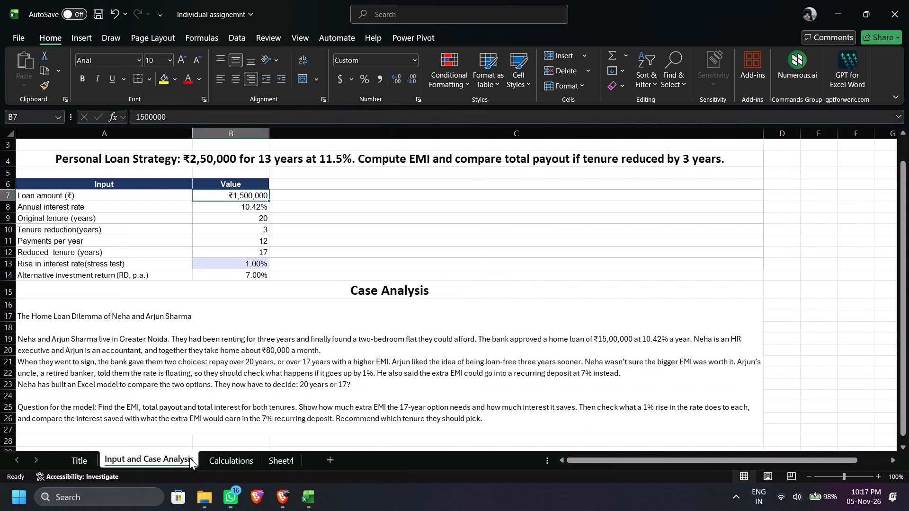
{"action": "left_click", "coordinate": [94, 369]}
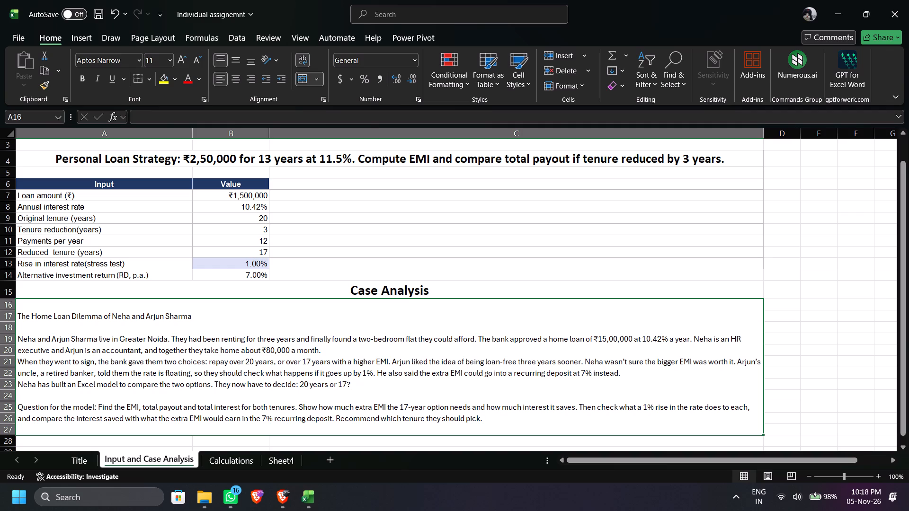
Switch to Brave to view the Moodle assignment's submission status, and return to the Excel workbook.
{"action": "left_click", "coordinate": [284, 491]}
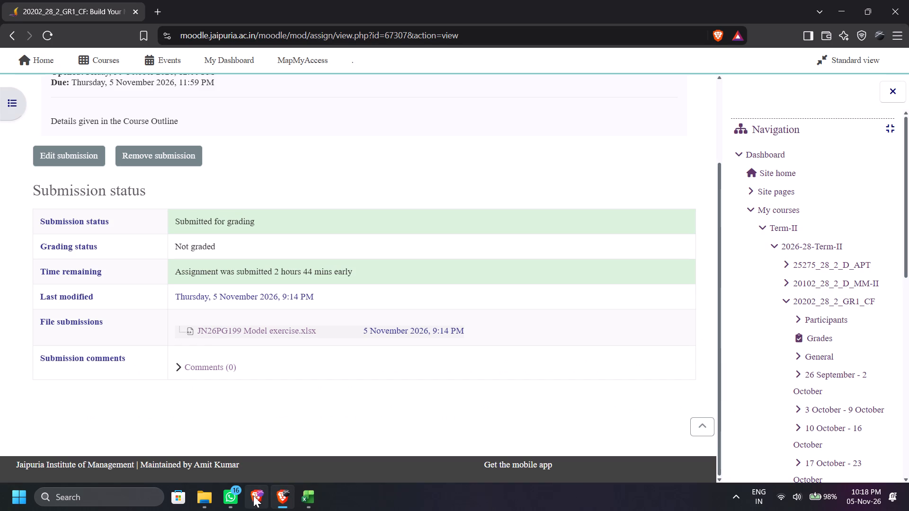
{"action": "left_click", "coordinate": [311, 493]}
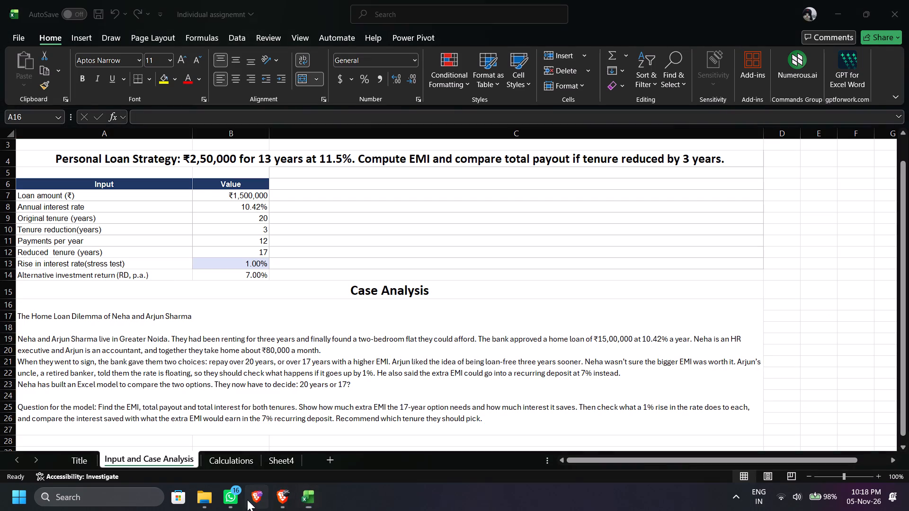
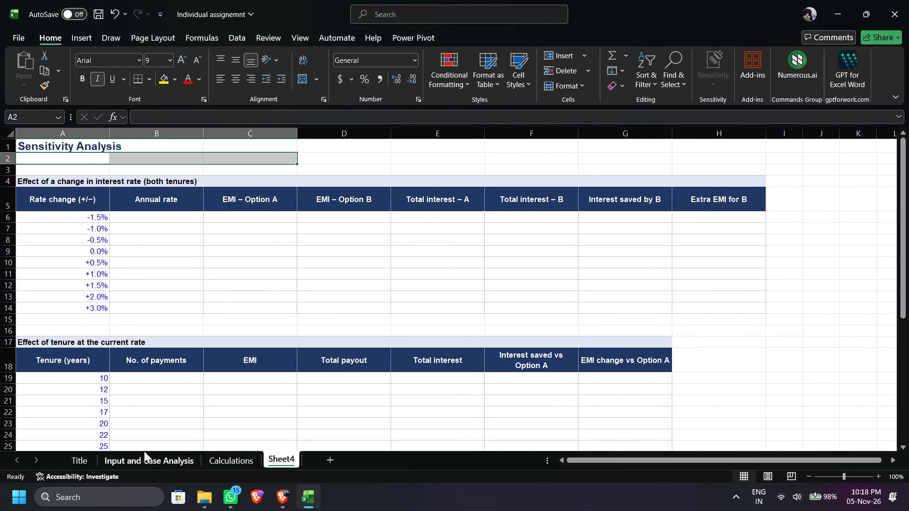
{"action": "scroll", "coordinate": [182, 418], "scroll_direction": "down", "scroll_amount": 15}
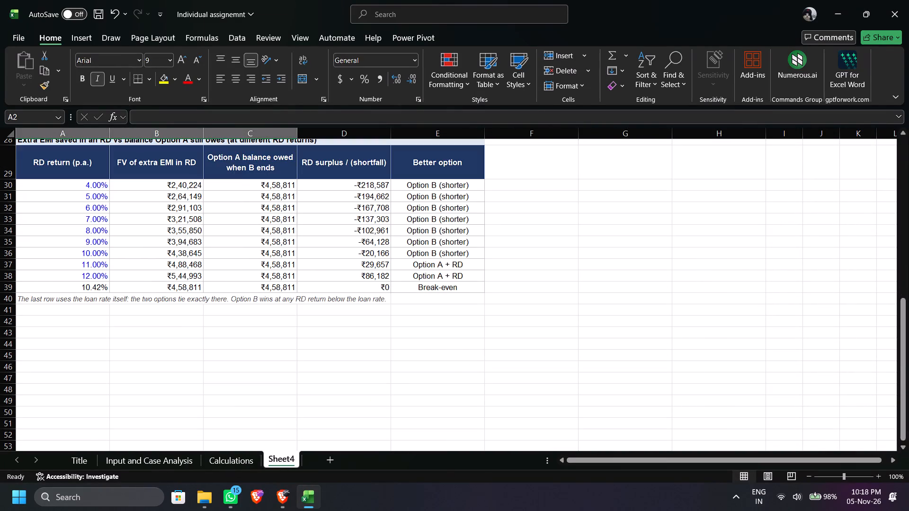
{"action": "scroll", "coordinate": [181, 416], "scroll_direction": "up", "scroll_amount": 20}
Delete the Personal Loan Strategy – Inputs title and the ₹2,50,000 problem statement above the inputs table on the Input and Case Analysis sheet.
{"action": "left_click", "coordinate": [179, 452]}
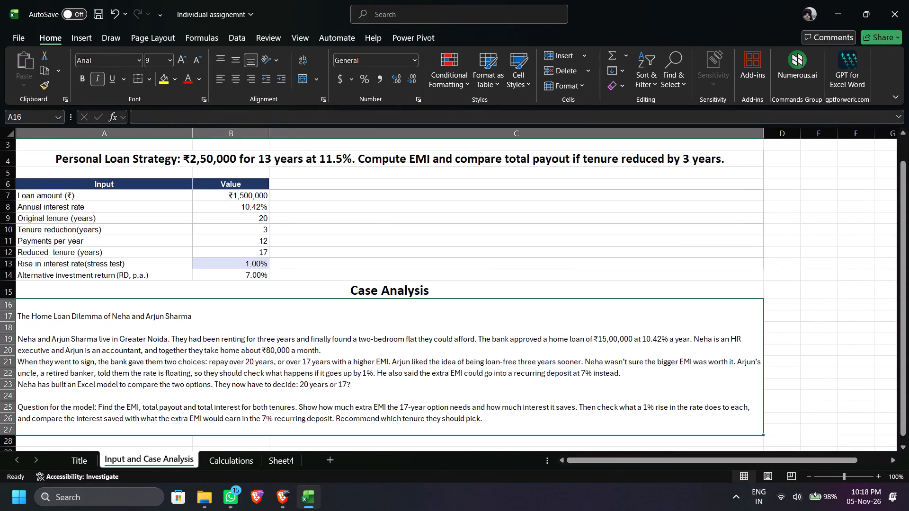
{"action": "scroll", "coordinate": [264, 341], "scroll_direction": "up", "scroll_amount": 4}
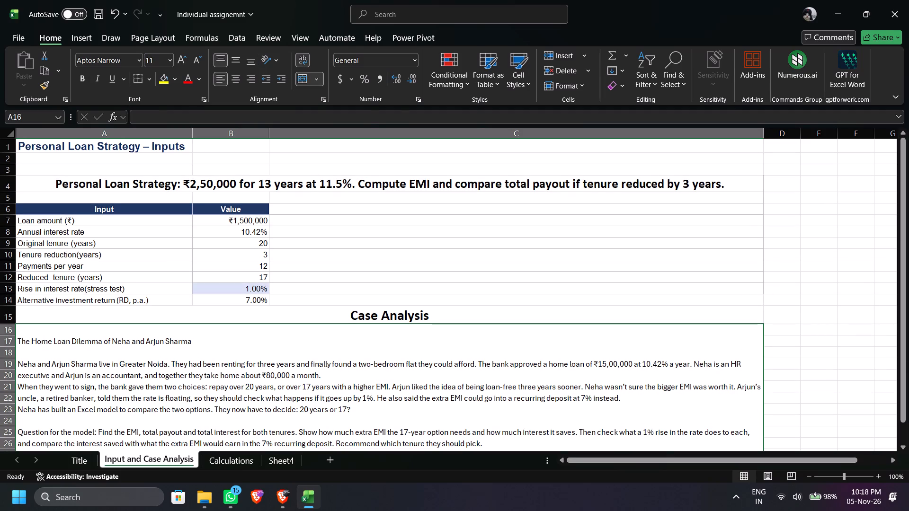
{"action": "left_click_drag", "start_coordinate": [95, 147], "coordinate": [646, 180]}
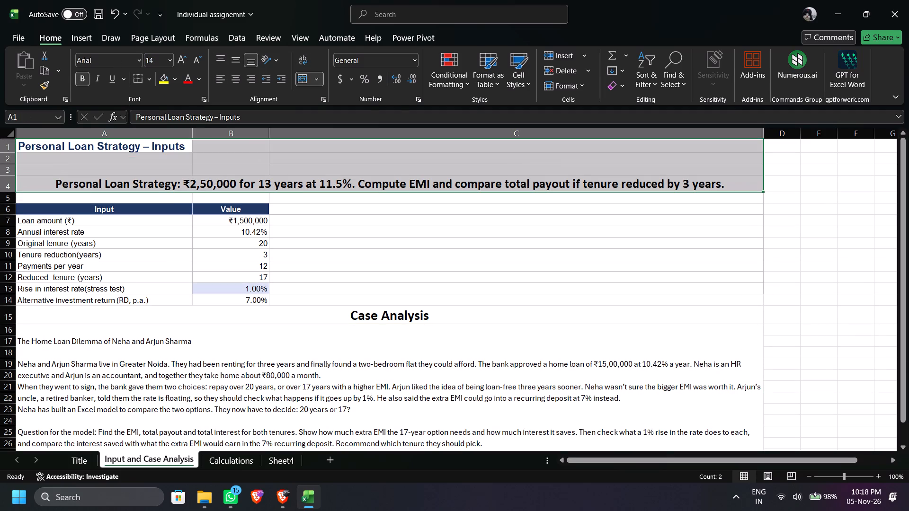
{"action": "key", "text": "Delete"}
Look over the Title, Input and Case Analysis, and Calculations sheets.
{"action": "left_click", "coordinate": [93, 467]}
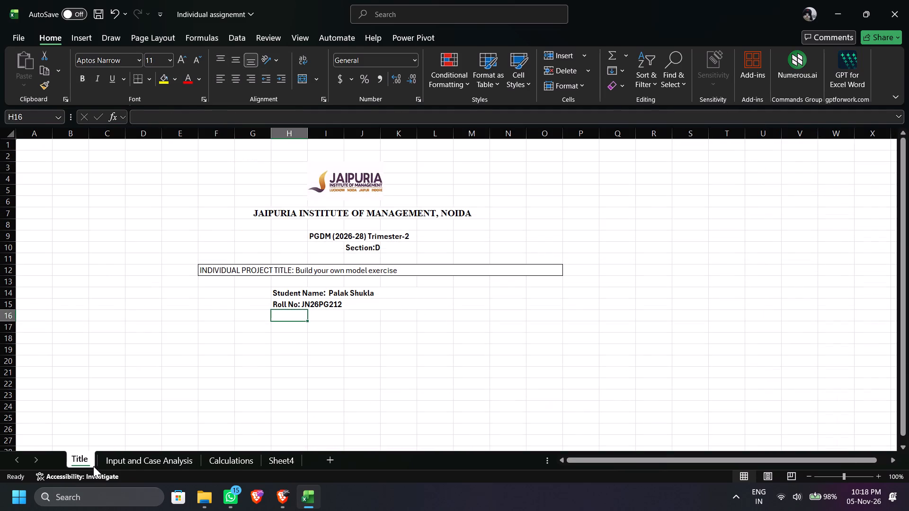
{"action": "left_click", "coordinate": [110, 460]}
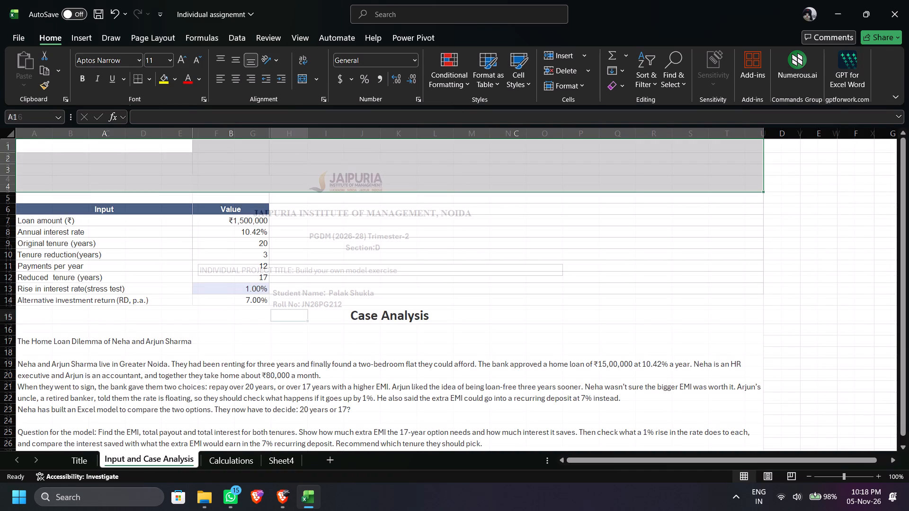
{"action": "left_click", "coordinate": [242, 462]}
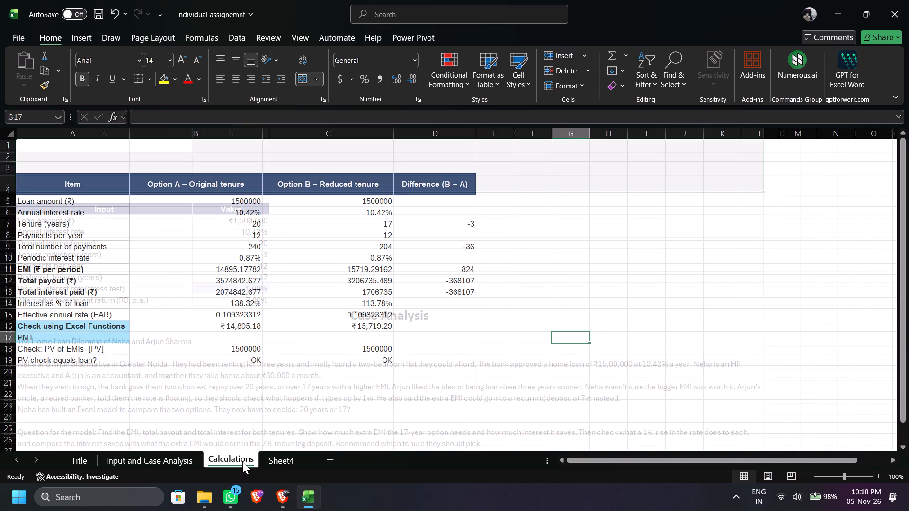
{"action": "scroll", "coordinate": [213, 367], "scroll_direction": "up", "scroll_amount": 5}
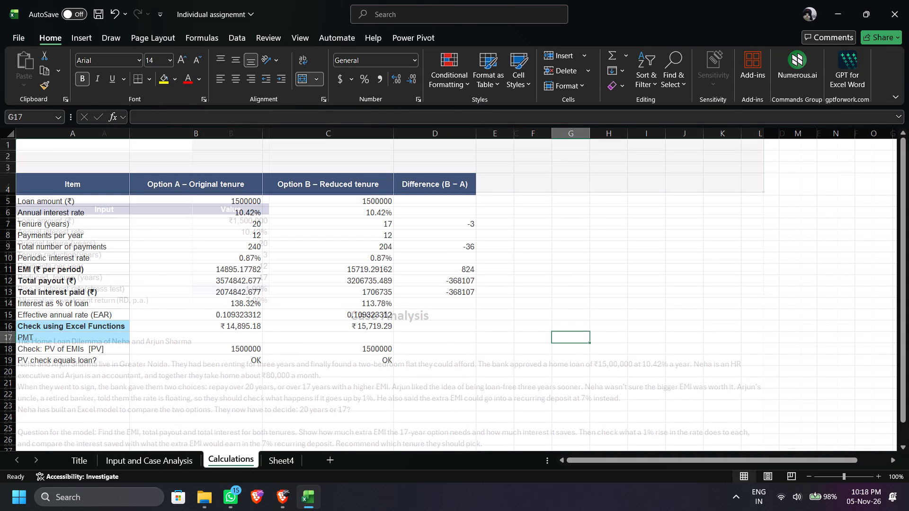
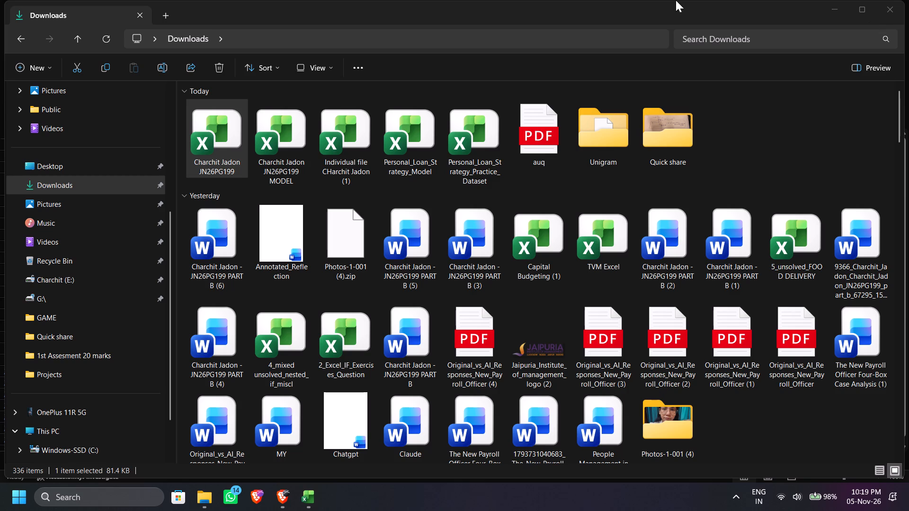
Open the roll-number-named loan model workbook from Downloads and look over its Inputs and CASEanalysis and Calculations sheets.
{"action": "double_click", "coordinate": [209, 122]}
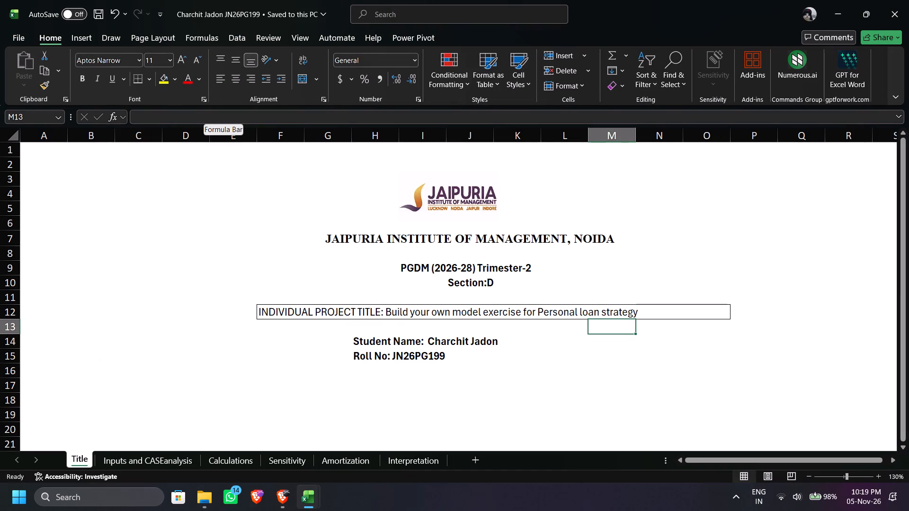
{"action": "left_click", "coordinate": [215, 459]}
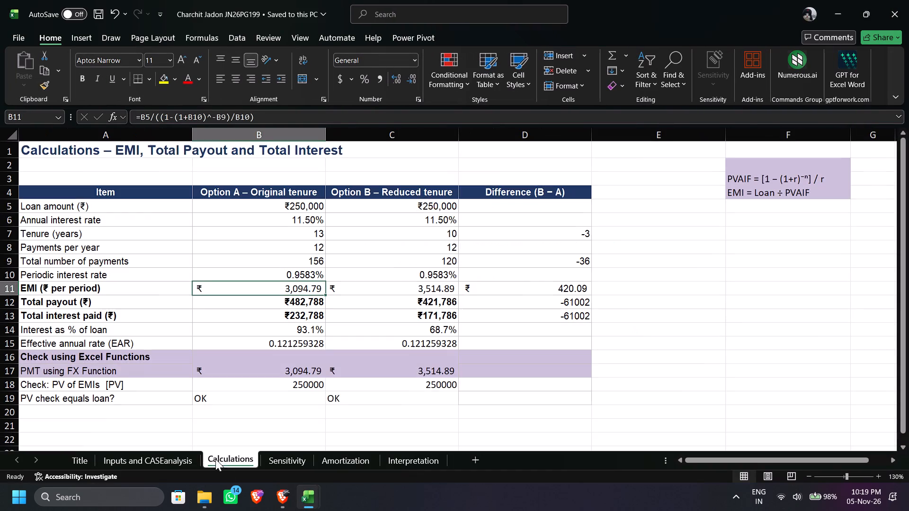
{"action": "left_click", "coordinate": [170, 460]}
{"action": "left_click", "coordinate": [247, 461]}
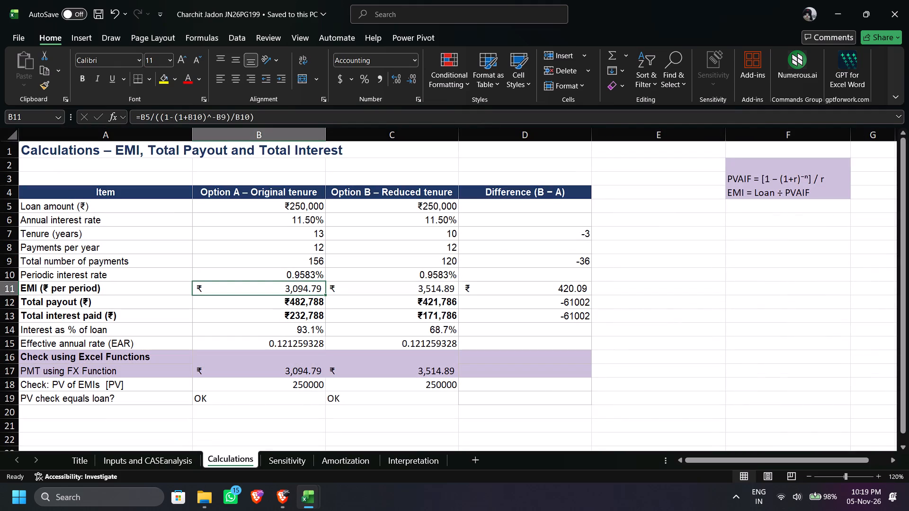
Copy the header row A3:N3 spanning both tables on the Amortization sheet, and switch to the Individual assignment workbook's Calculations sheet.
{"action": "left_click", "coordinate": [359, 461]}
{"action": "scroll", "coordinate": [406, 360], "scroll_direction": "up", "scroll_amount": 9}
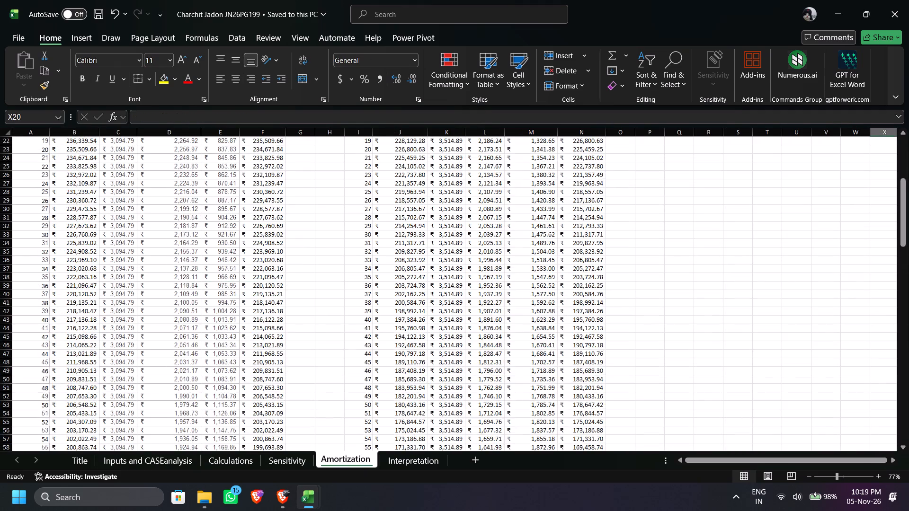
{"action": "scroll", "coordinate": [407, 360], "scroll_direction": "up", "scroll_amount": 19}
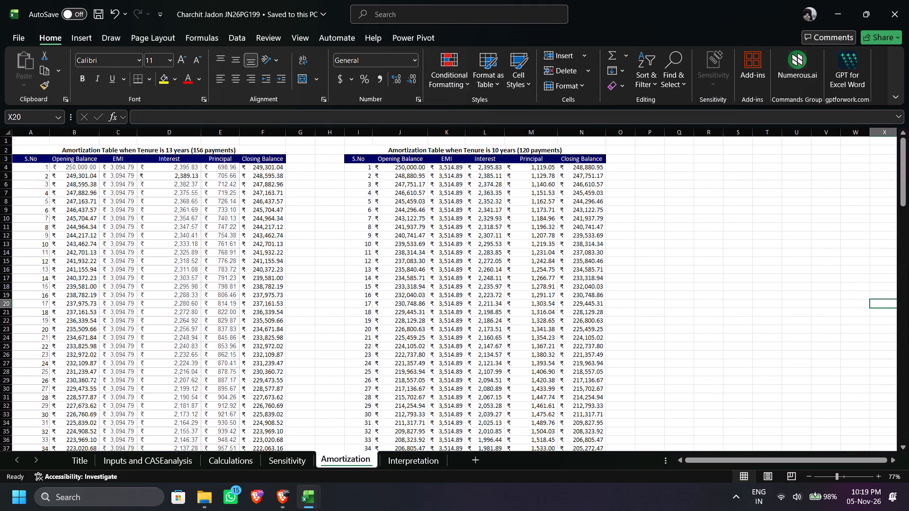
{"action": "left_click_drag", "start_coordinate": [27, 160], "coordinate": [275, 162]}
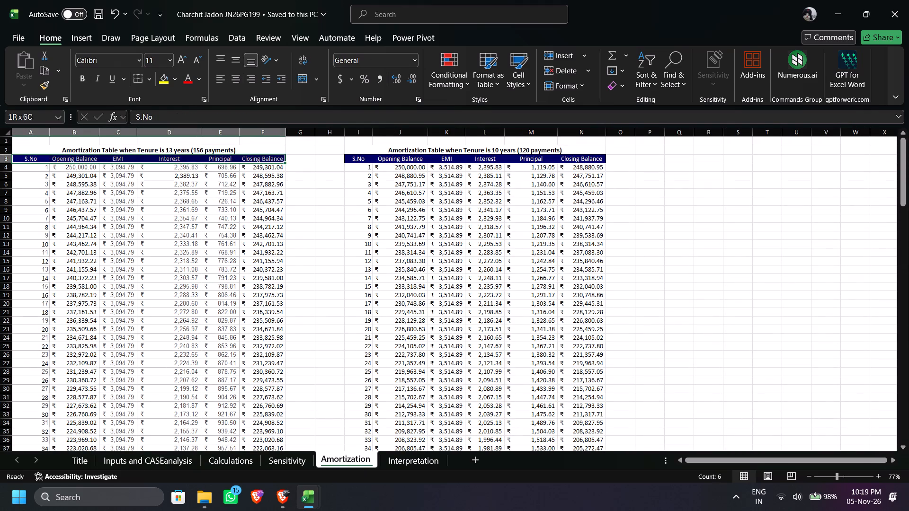
{"action": "left_click_drag", "start_coordinate": [275, 162], "coordinate": [594, 159]}
{"action": "key", "text": "ctrl+c"}
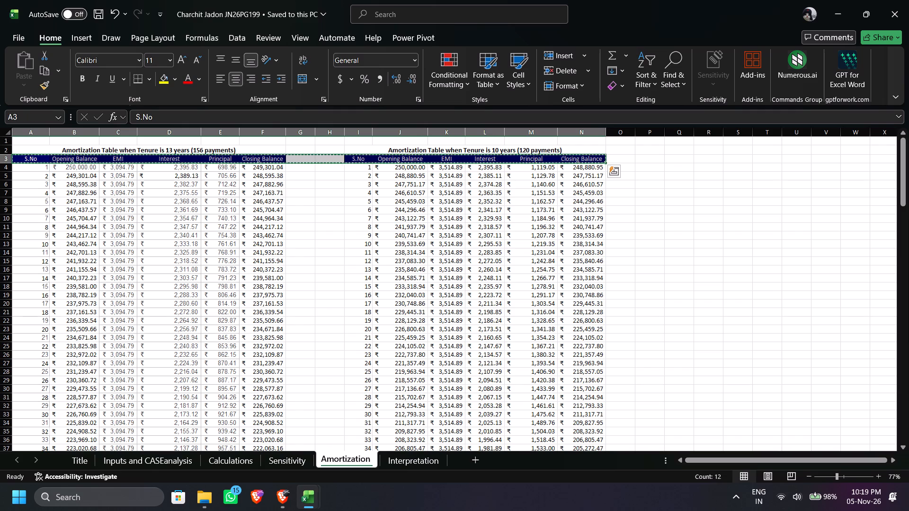
{"action": "left_click", "coordinate": [288, 495]}
{"action": "left_click", "coordinate": [288, 495]}
{"action": "left_click", "coordinate": [309, 493]}
{"action": "left_click", "coordinate": [283, 448]}
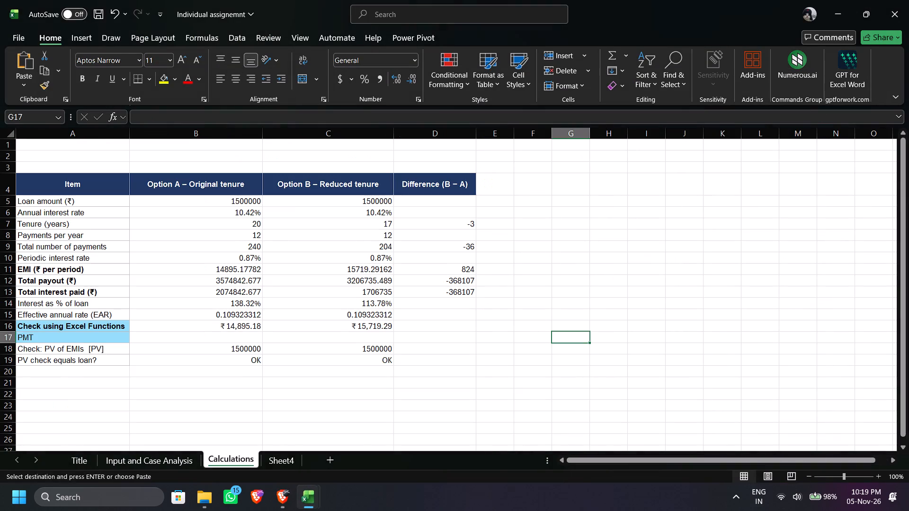
Add a new sheet after the Calculations sheet and name it Amortization.
{"action": "left_click", "coordinate": [331, 459]}
{"action": "left_click", "coordinate": [315, 457]}
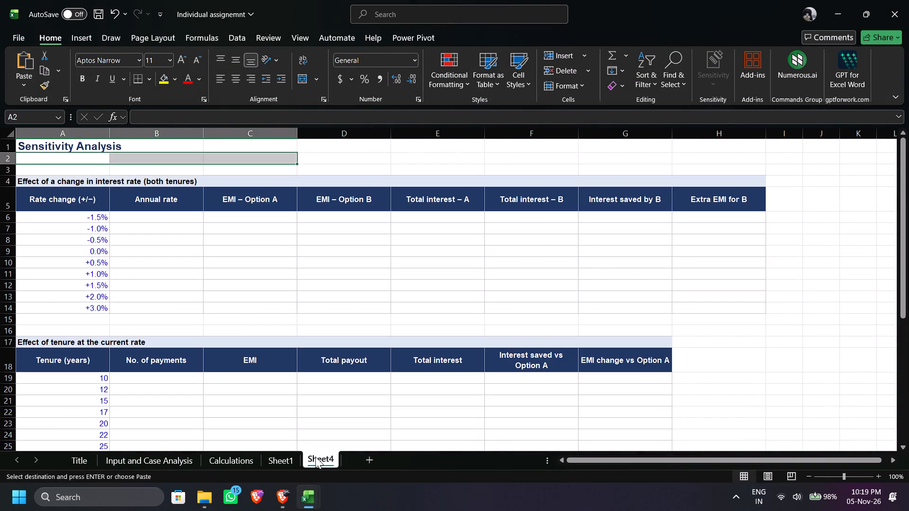
{"action": "double_click", "coordinate": [290, 457]}
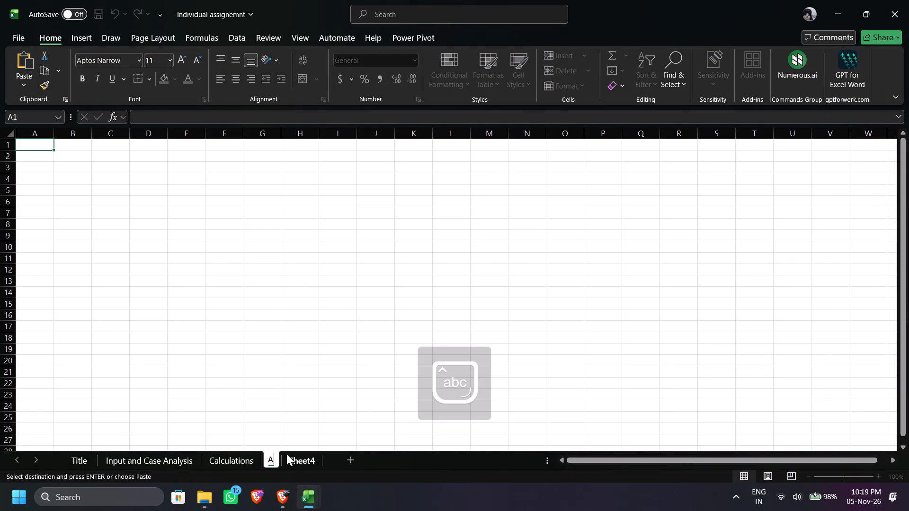
{"action": "type", "text": "moz"}
{"action": "key", "text": "BackSpace"}
{"action": "type", "text": "rtizatioinb"}
{"action": "key", "text": "BackSpace"}
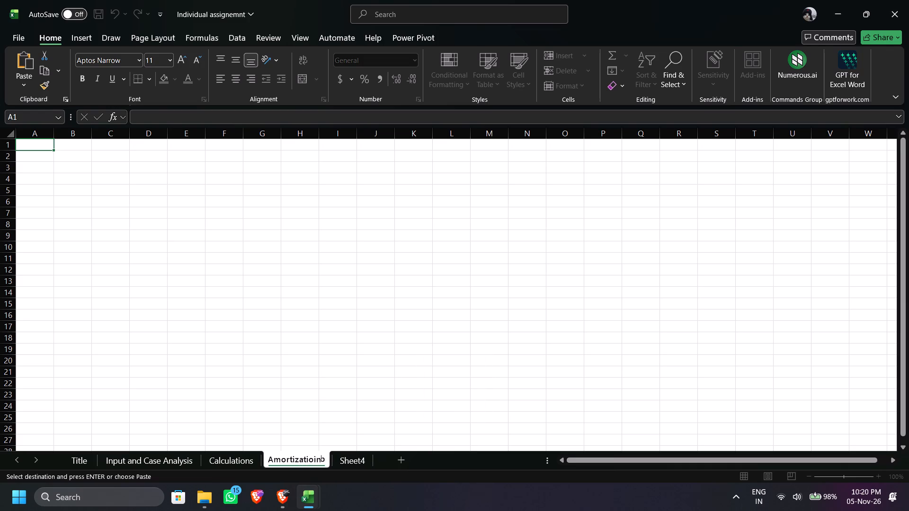
{"action": "key", "text": "BackSpace"}
{"action": "key", "text": "BackSpace"}
{"action": "type", "text": "bn"}
{"action": "key", "text": "BackSpace"}
{"action": "key", "text": "BackSpace"}
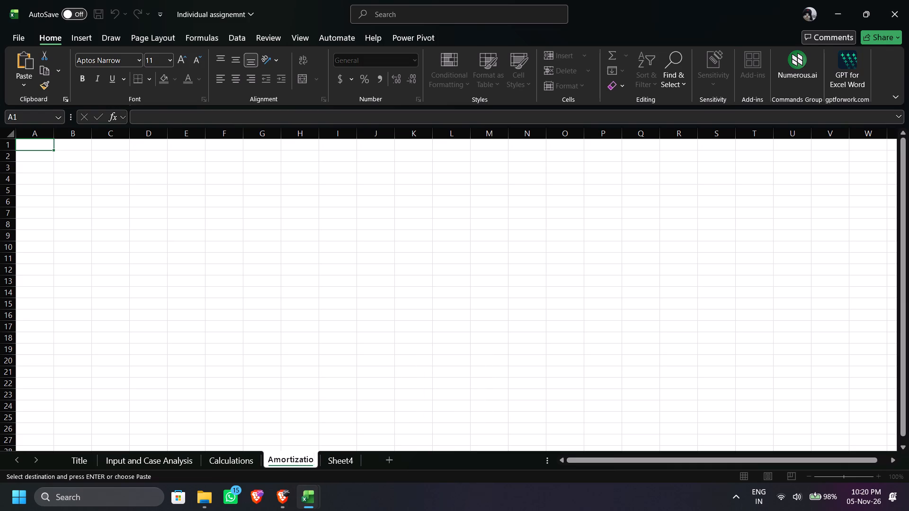
{"action": "key", "text": "n"}
{"action": "key", "text": "Return"}
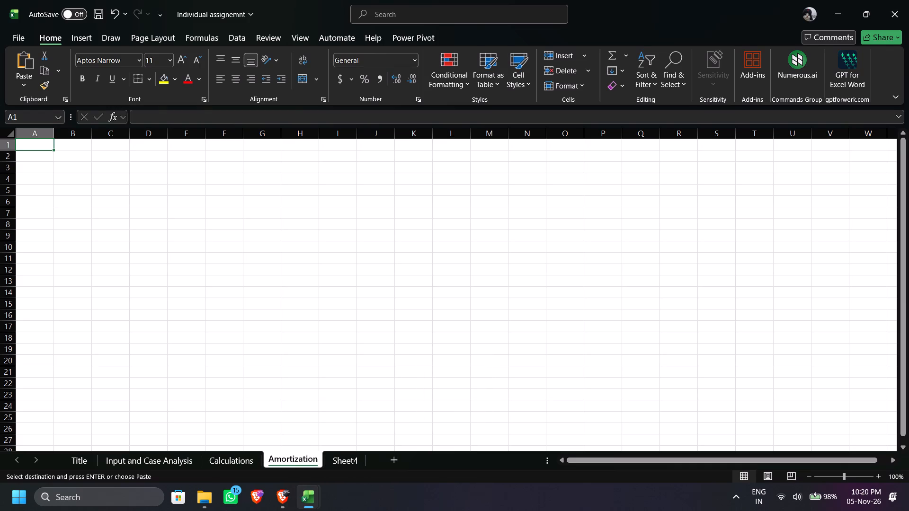
Paste the copied amortization headings for both tables, S.No through Closing Balance, into the Amortization sheet starting at A2.
{"action": "left_click", "coordinate": [50, 161]}
{"action": "left_click", "coordinate": [50, 163]}
{"action": "left_click", "coordinate": [45, 158]}
{"action": "key", "text": "ctrl+v"}
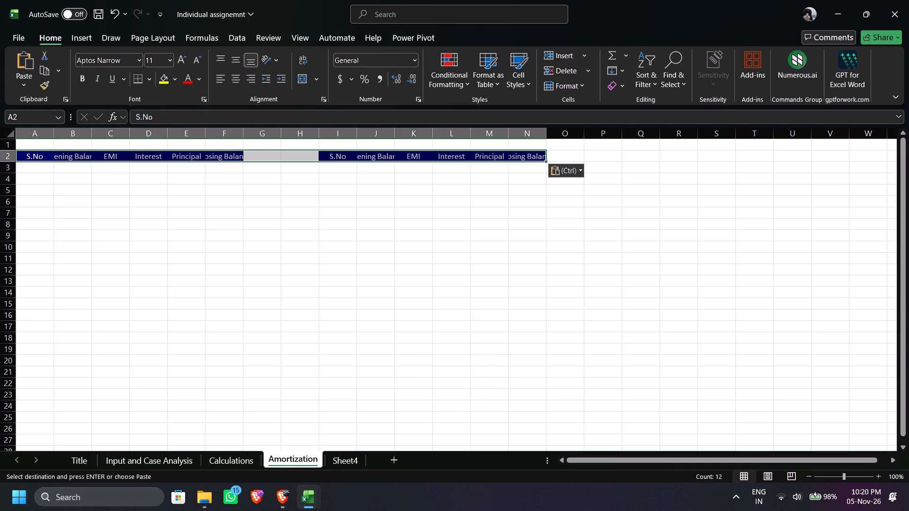
Insert two blank rows above the pasted amortization headings.
{"action": "scroll", "coordinate": [184, 210], "scroll_direction": "up", "scroll_amount": 1}
{"action": "right_click", "coordinate": [9, 147]}
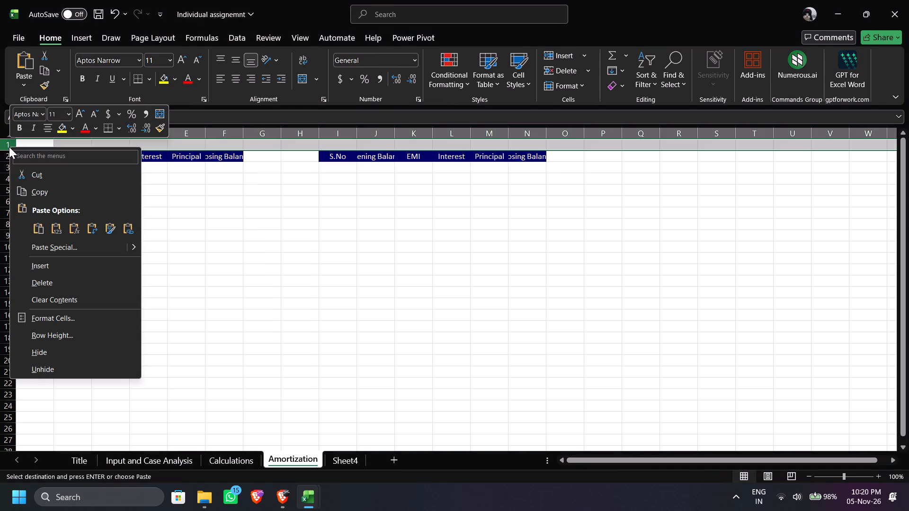
{"action": "left_click", "coordinate": [73, 265]}
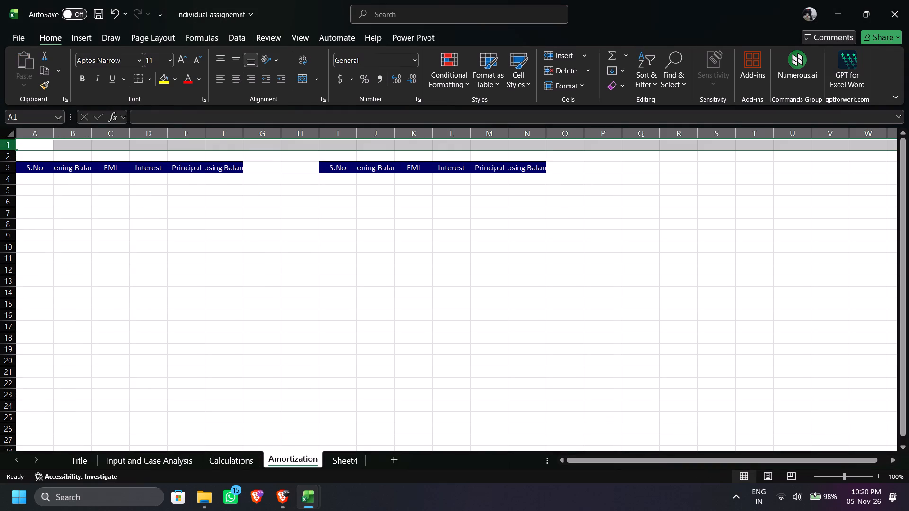
{"action": "right_click", "coordinate": [14, 147]}
{"action": "left_click", "coordinate": [71, 266]}
{"action": "left_click", "coordinate": [252, 256]}
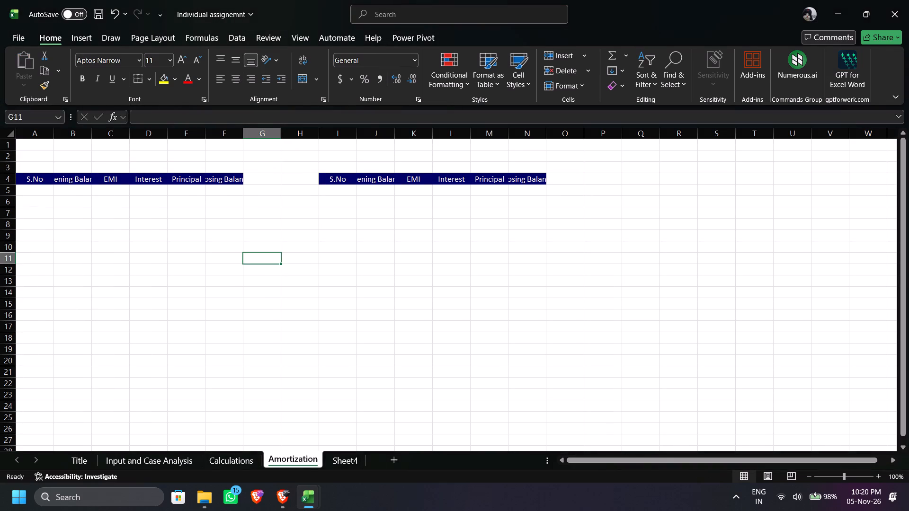
Autofit the column widths of the whole Amortization sheet to the headings.
{"action": "double_click", "coordinate": [245, 136]}
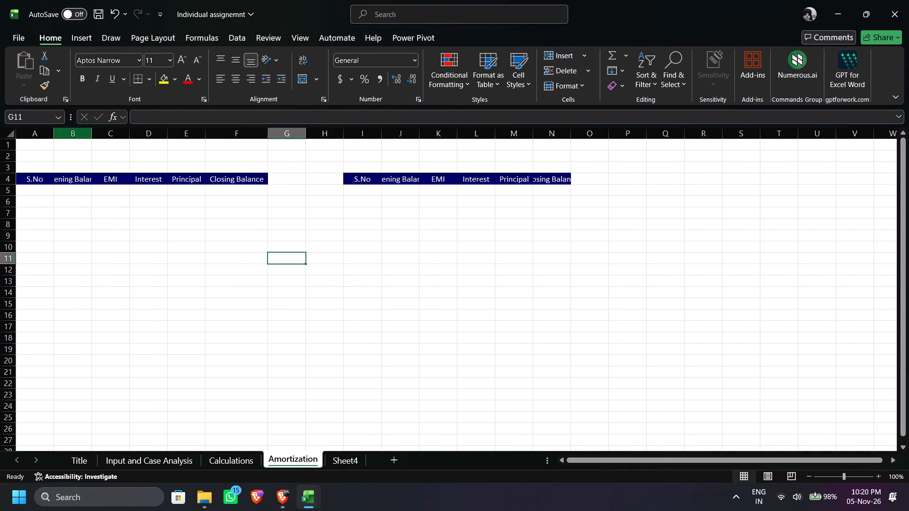
{"action": "double_click", "coordinate": [93, 135]}
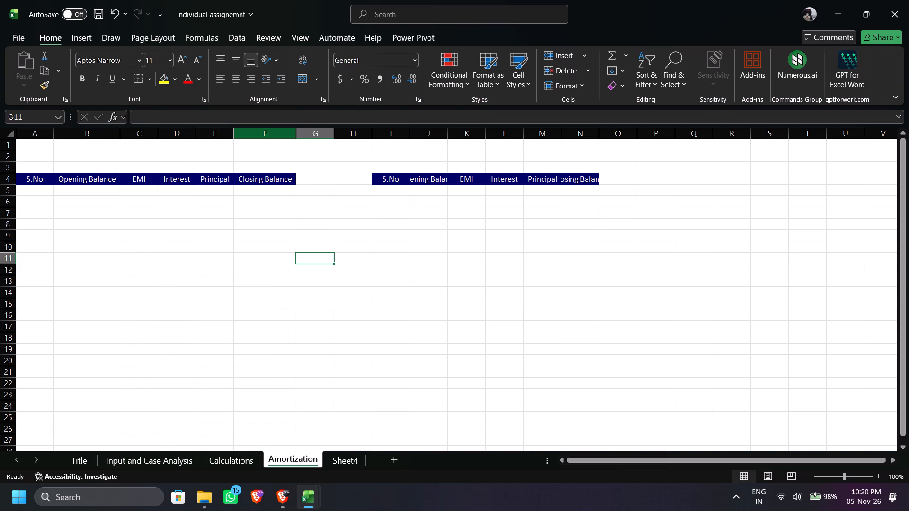
{"action": "left_click", "coordinate": [450, 131]}
{"action": "left_click", "coordinate": [12, 131]}
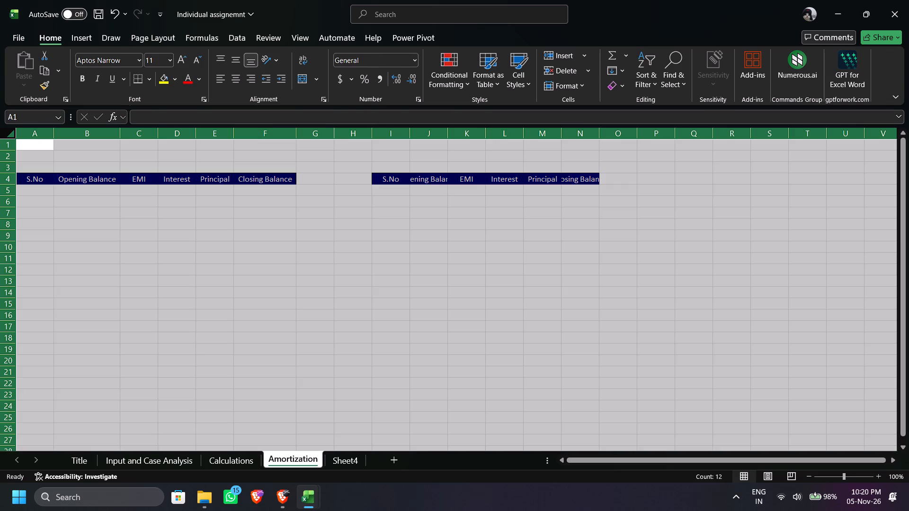
{"action": "type", "text": "hoi"}
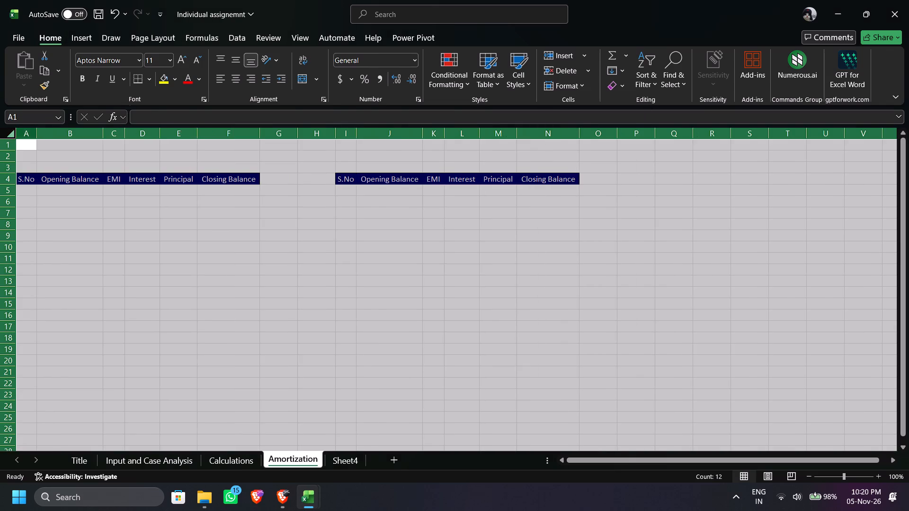
{"action": "left_click", "coordinate": [174, 235]}
Merge and center cells A3 to F3 above the first amortization table's headings.
{"action": "left_click_drag", "start_coordinate": [36, 163], "coordinate": [223, 167]}
{"action": "left_click", "coordinate": [307, 79]}
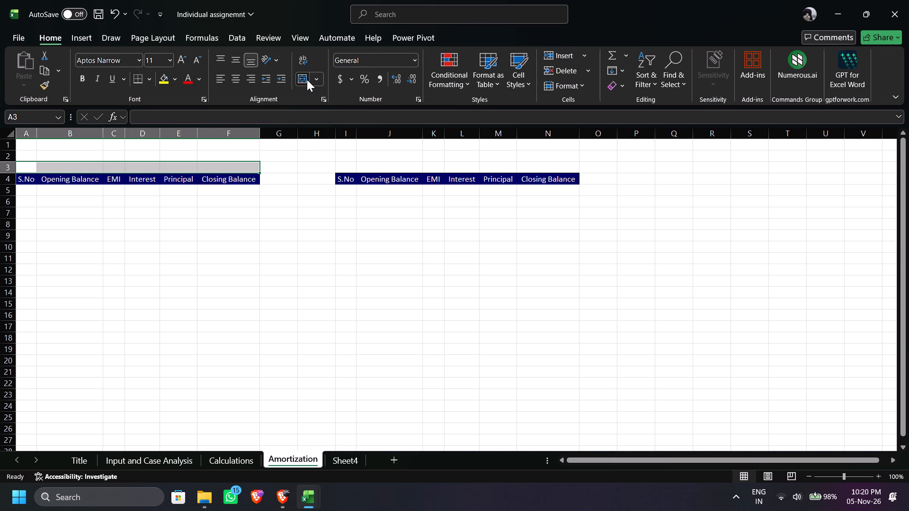
{"action": "left_click", "coordinate": [34, 192]}
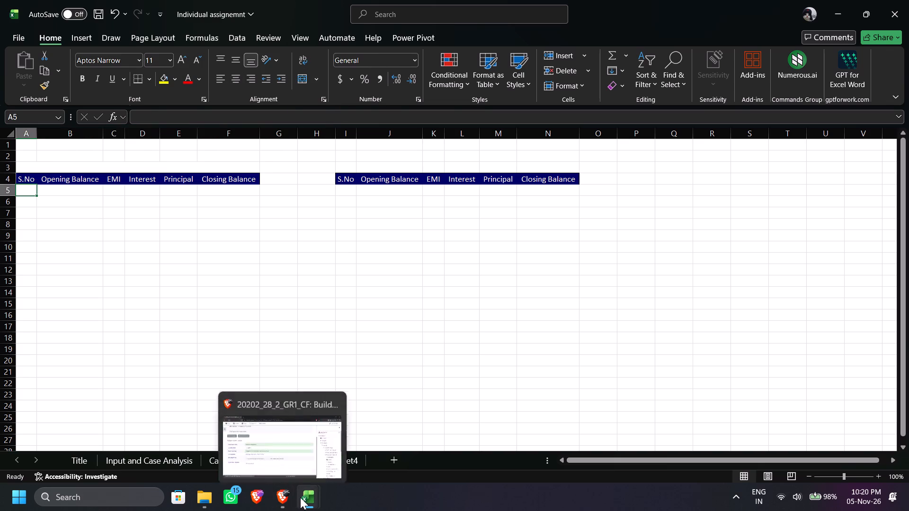
Examine the Amortization sheet in the other open workbook as a reference, and look over the assignment's Calculations sheet and Sheet4.
{"action": "left_click", "coordinate": [300, 497]}
{"action": "left_click_drag", "start_coordinate": [285, 422], "coordinate": [352, 429]}
{"action": "left_click", "coordinate": [352, 429]}
{"action": "scroll", "coordinate": [149, 418], "scroll_direction": "down", "scroll_amount": 1}
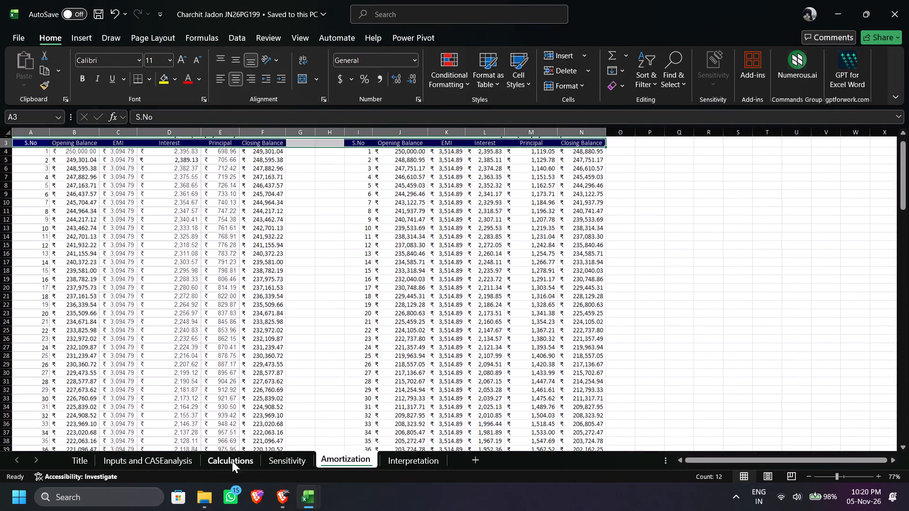
{"action": "left_click", "coordinate": [324, 499]}
{"action": "left_click", "coordinate": [310, 495]}
{"action": "left_click", "coordinate": [279, 430]}
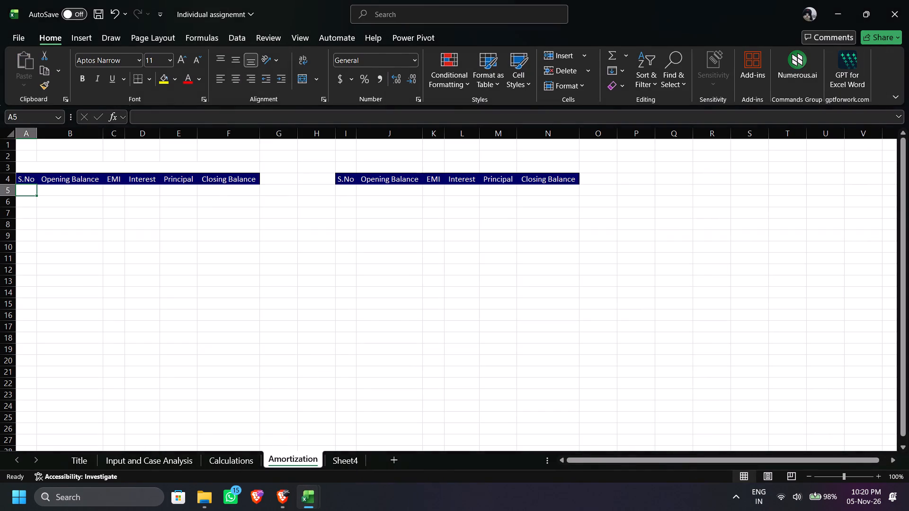
{"action": "left_click", "coordinate": [169, 463]}
{"action": "left_click", "coordinate": [231, 456]}
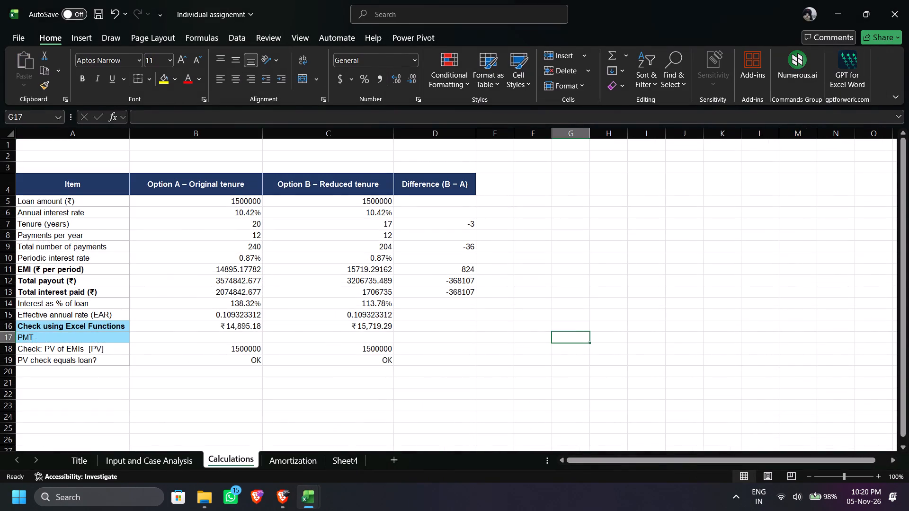
{"action": "left_click", "coordinate": [347, 463]}
{"action": "left_click", "coordinate": [274, 487]}
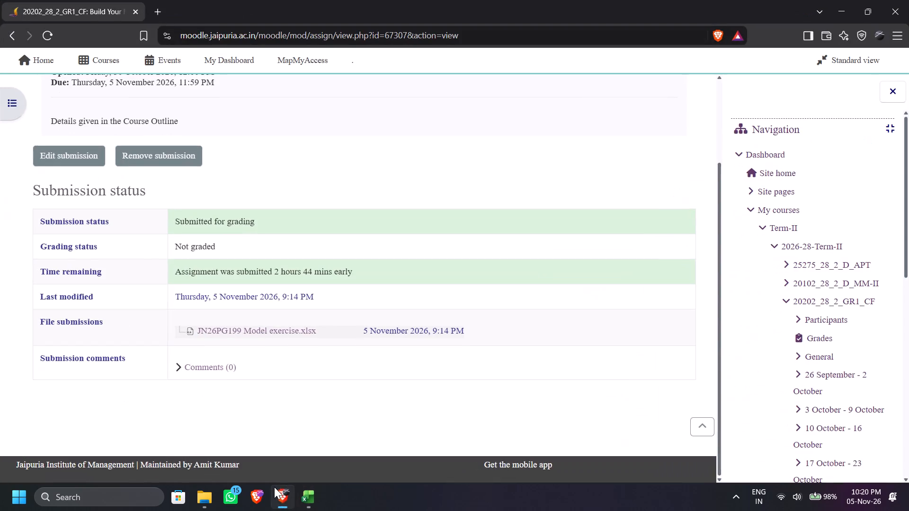
{"action": "left_click", "coordinate": [274, 487]}
{"action": "left_click_drag", "start_coordinate": [261, 492], "coordinate": [266, 477]}
{"action": "left_click", "coordinate": [297, 491]}
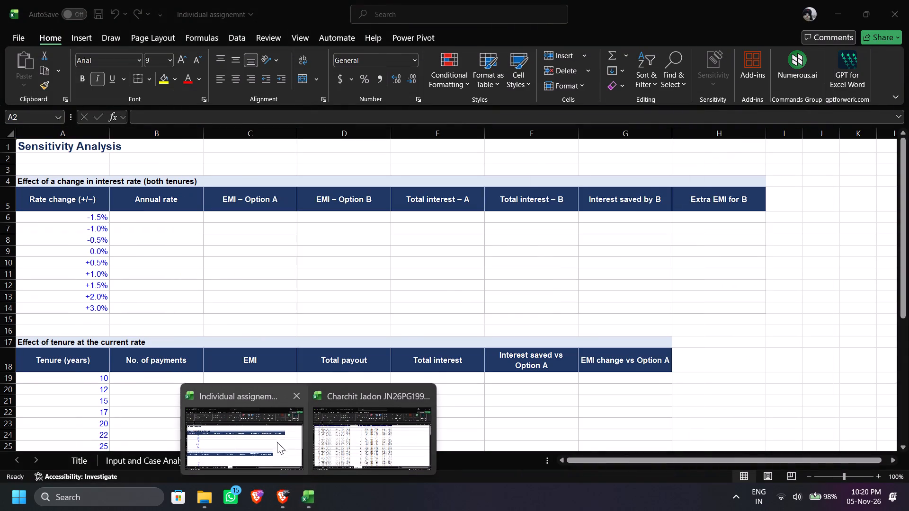
{"action": "left_click", "coordinate": [256, 425]}
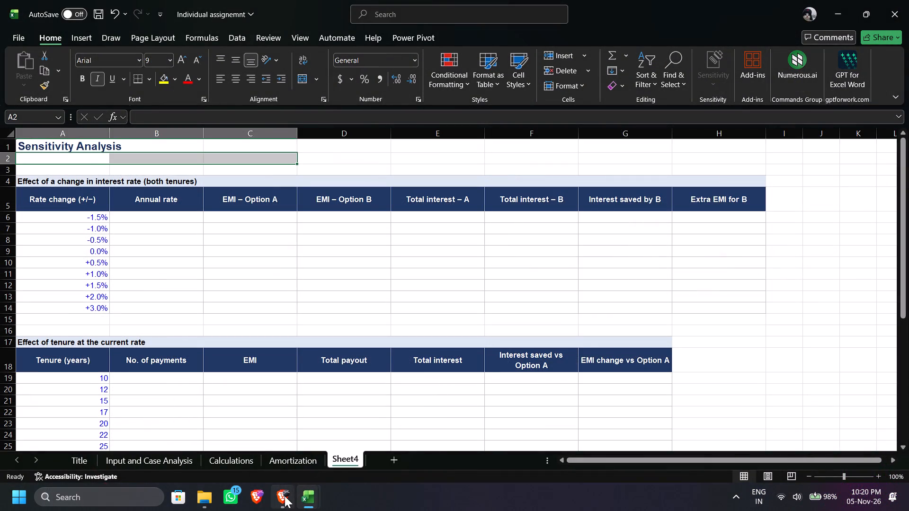
{"action": "left_click", "coordinate": [321, 496]}
{"action": "left_click", "coordinate": [314, 495]}
{"action": "left_click", "coordinate": [359, 448]}
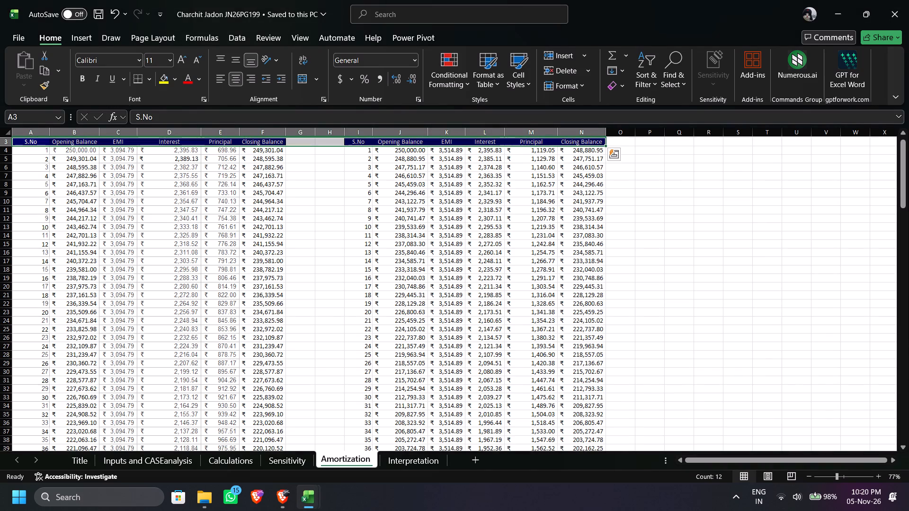
{"action": "scroll", "coordinate": [137, 289], "scroll_direction": "up", "scroll_amount": 10}
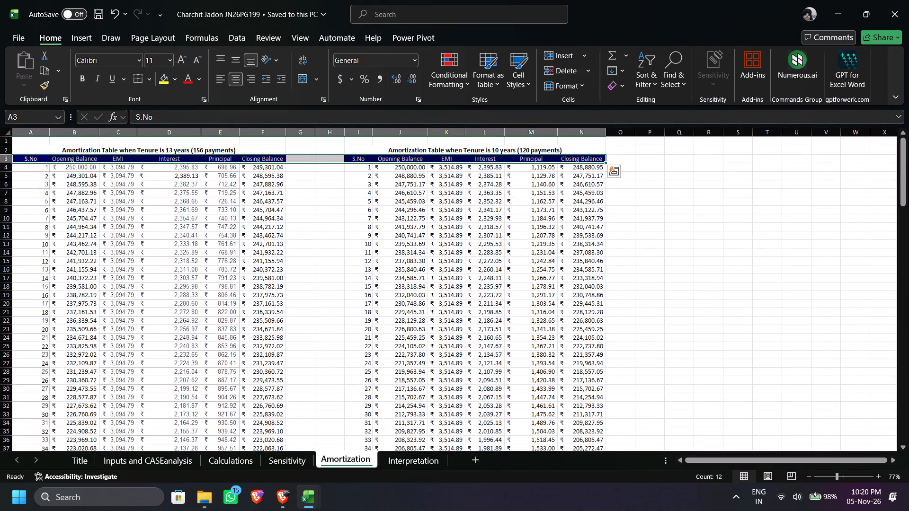
{"action": "left_click", "coordinate": [262, 500]}
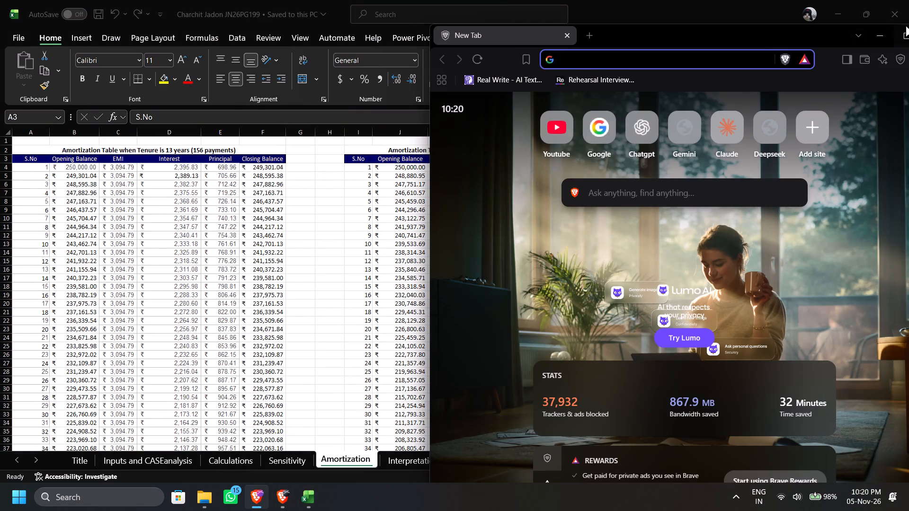
{"action": "left_click_drag", "start_coordinate": [790, 30], "coordinate": [564, 22]}
{"action": "left_click", "coordinate": [713, 25]}
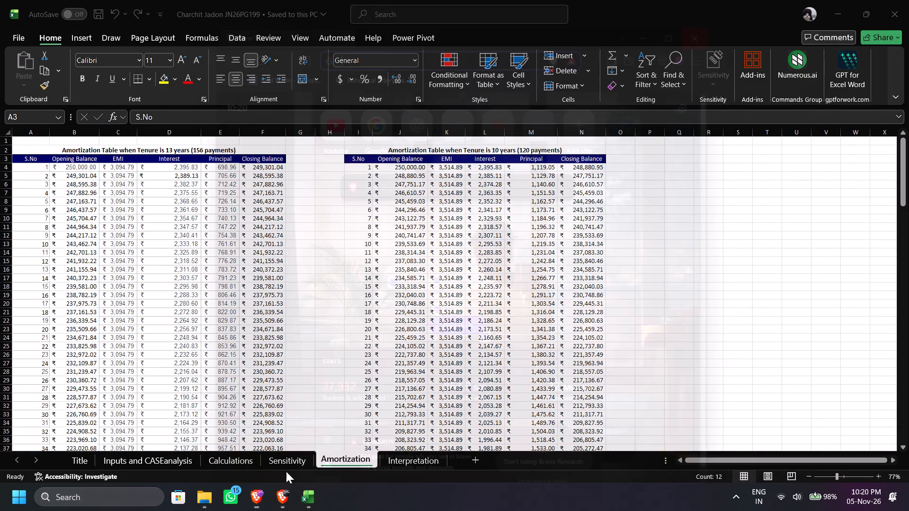
{"action": "left_click_drag", "start_coordinate": [290, 486], "coordinate": [291, 474]}
{"action": "left_click", "coordinate": [309, 497]}
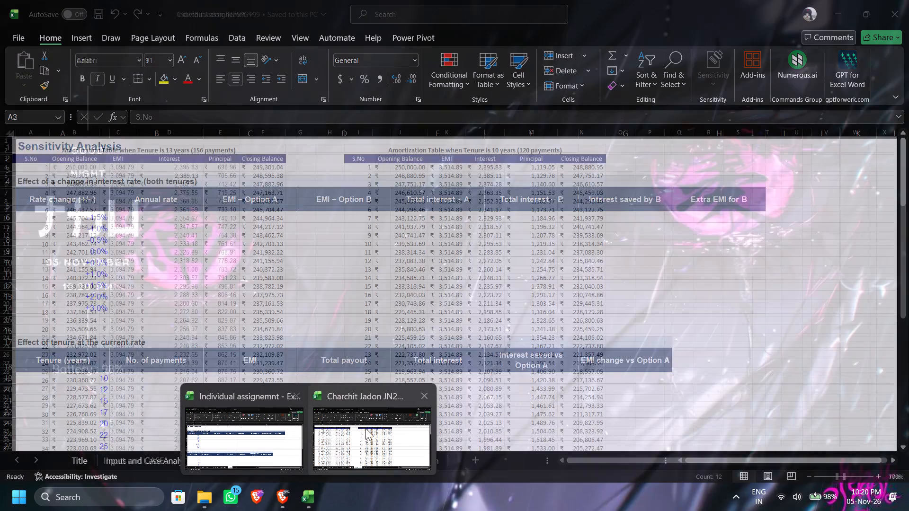
{"action": "left_click", "coordinate": [301, 421]}
Enter serial numbers 1, 2 and 3 in A5 to A7 under the first table's S.No heading on the Amortization sheet.
{"action": "left_click", "coordinate": [317, 466]}
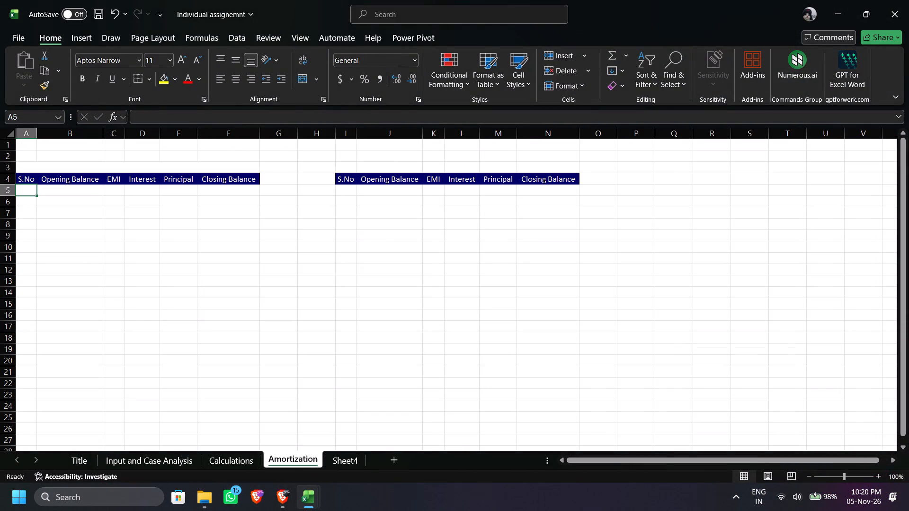
{"action": "key", "text": "1"}
{"action": "key", "text": "Down"}
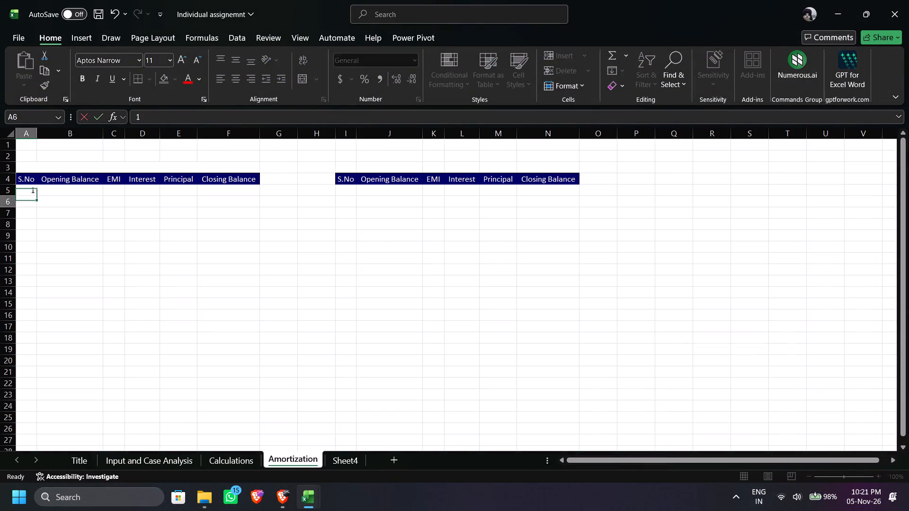
{"action": "key", "text": "2"}
{"action": "key", "text": "Down"}
{"action": "key", "text": "2"}
{"action": "key", "text": "Insert"}
{"action": "key", "text": "BackSpace"}
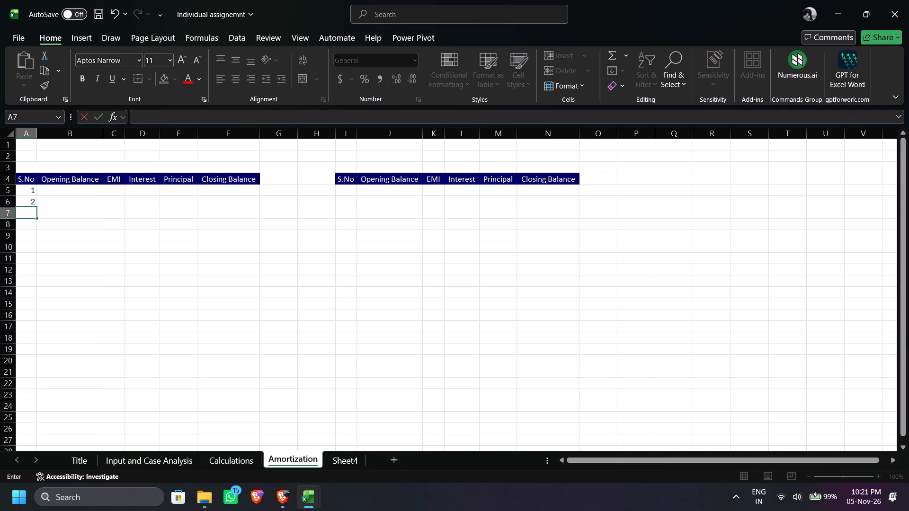
{"action": "key", "text": "3"}
{"action": "key", "text": "Down"}
Extend the serial number series from A5 to A7 down the S.No column to 240.
{"action": "left_click_drag", "start_coordinate": [31, 191], "coordinate": [35, 220]}
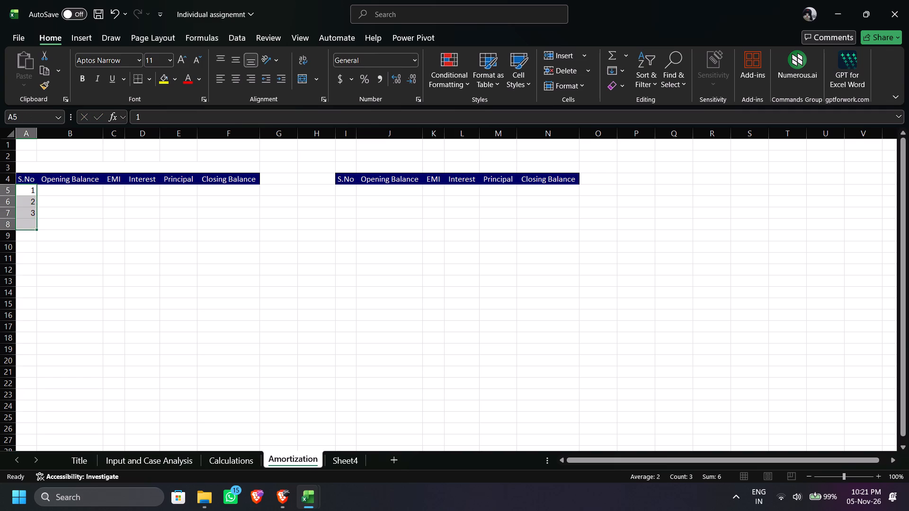
{"action": "left_click", "coordinate": [36, 192]}
{"action": "left_click", "coordinate": [30, 188]}
{"action": "left_click_drag", "start_coordinate": [30, 188], "coordinate": [33, 211]}
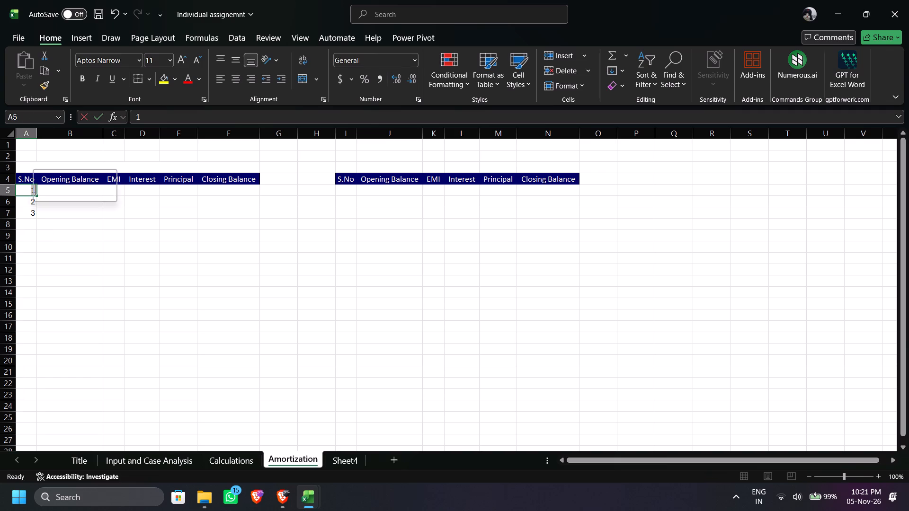
{"action": "left_click", "coordinate": [44, 208]}
{"action": "left_click_drag", "start_coordinate": [31, 191], "coordinate": [36, 211]}
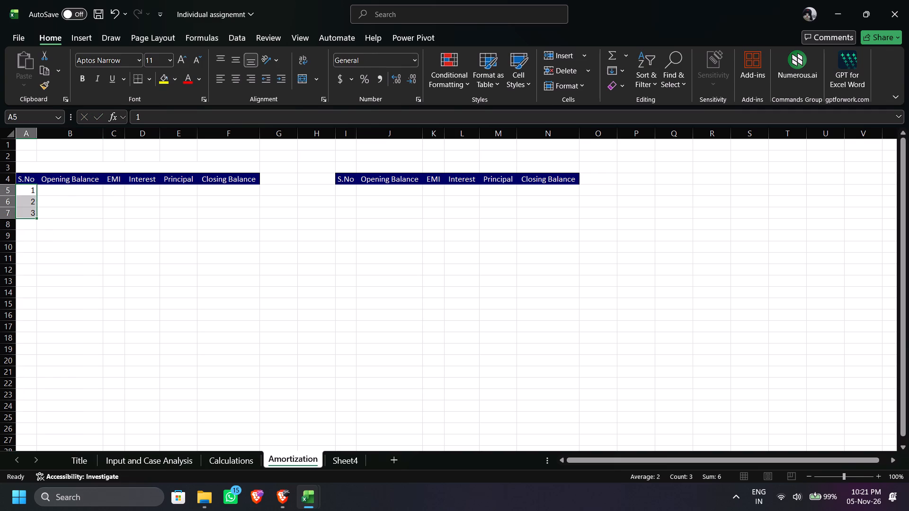
{"action": "left_click_drag", "start_coordinate": [37, 219], "coordinate": [28, 499]}
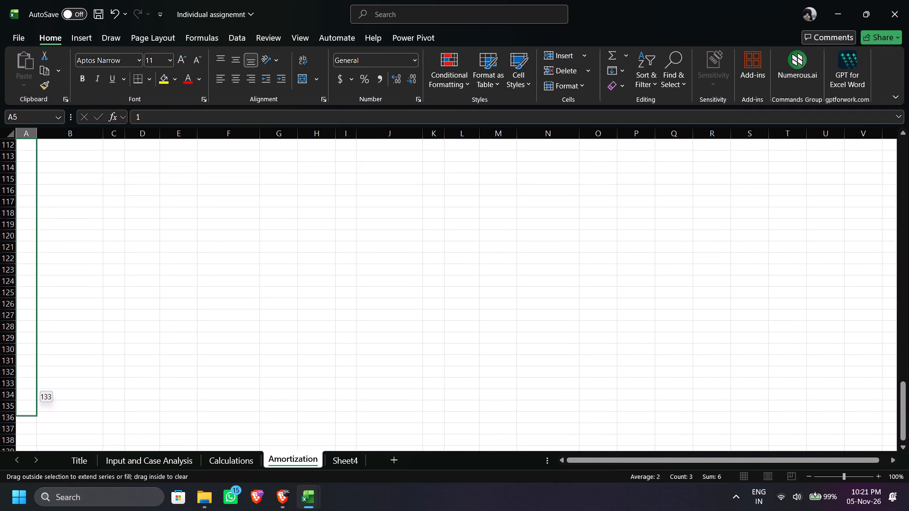
{"action": "left_click_drag", "start_coordinate": [28, 499], "coordinate": [43, 452]}
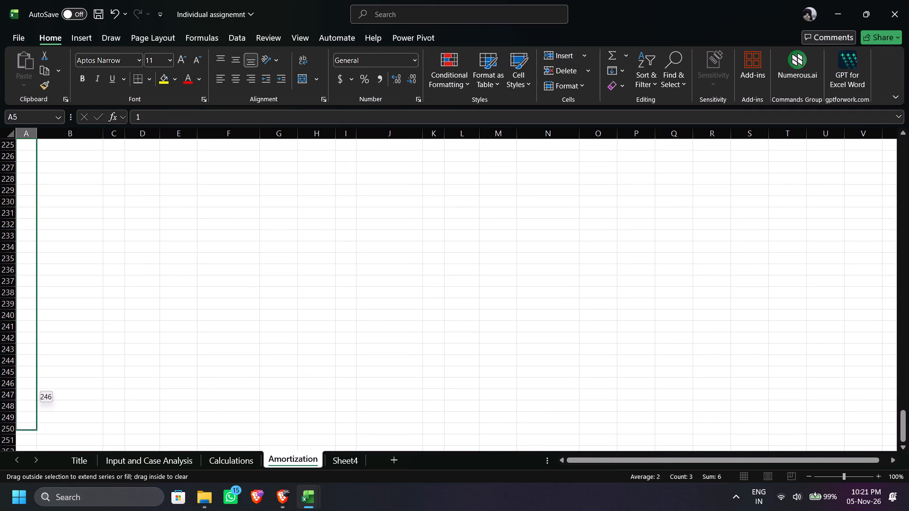
{"action": "left_click_drag", "start_coordinate": [43, 452], "coordinate": [55, 364]}
Link the first Opening Balance, B5 on the Amortization sheet, to the loan amount in B7 of Input and Case Analysis.
{"action": "left_click", "coordinate": [150, 468]}
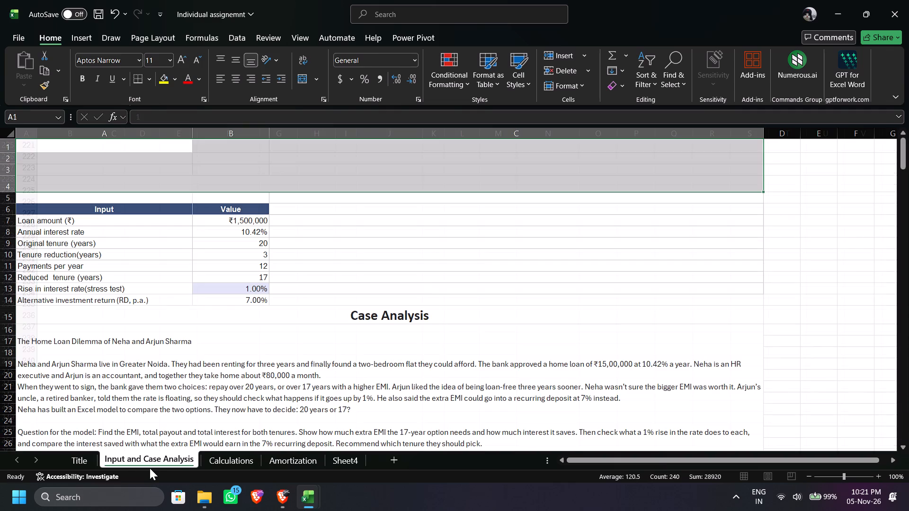
{"action": "left_click", "coordinate": [199, 461]}
{"action": "left_click", "coordinate": [214, 461]}
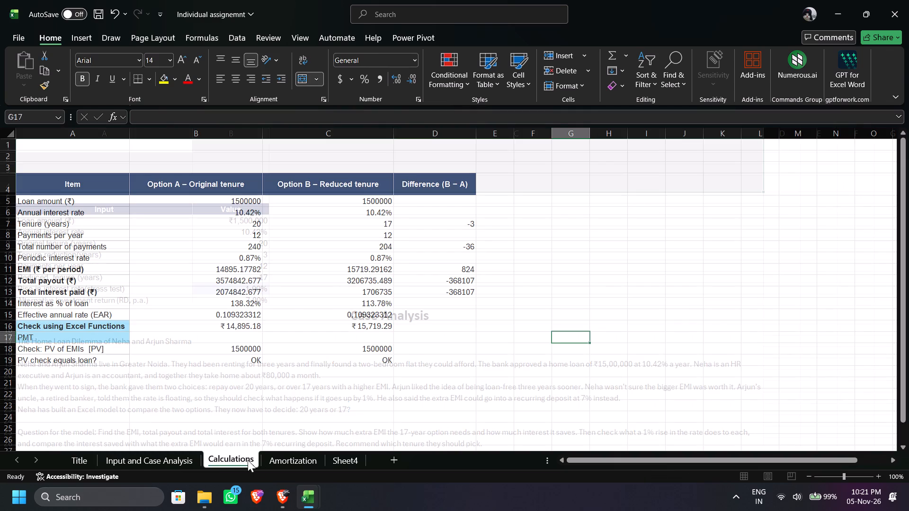
{"action": "left_click", "coordinate": [280, 460]}
{"action": "scroll", "coordinate": [112, 383], "scroll_direction": "up", "scroll_amount": 14}
{"action": "middle_click", "coordinate": [112, 383]}
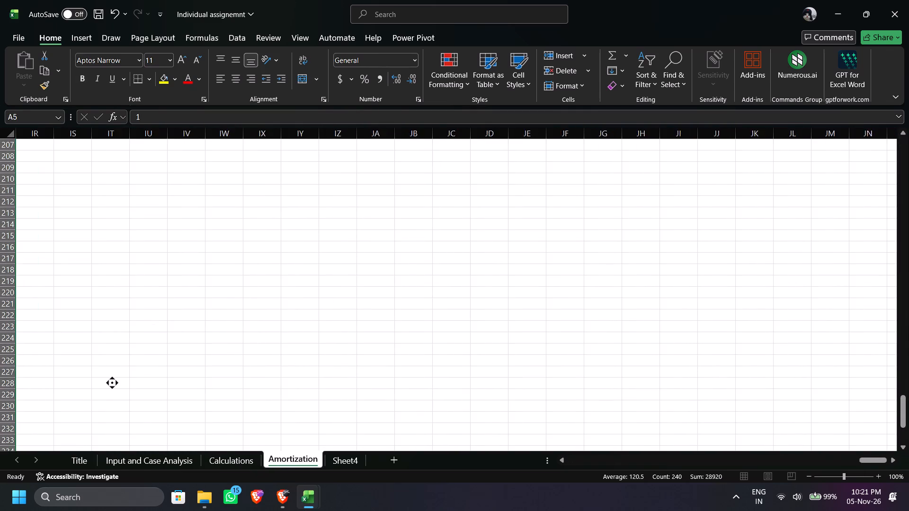
{"action": "left_click", "coordinate": [907, 403]}
{"action": "left_click_drag", "start_coordinate": [905, 402], "coordinate": [908, 117]}
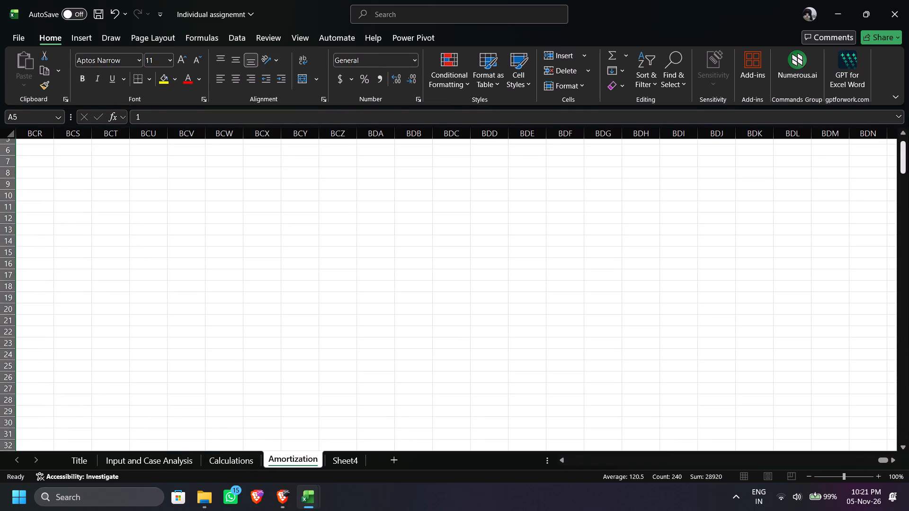
{"action": "left_click_drag", "start_coordinate": [908, 117], "coordinate": [908, 104]}
{"action": "left_click_drag", "start_coordinate": [881, 461], "coordinate": [570, 464]}
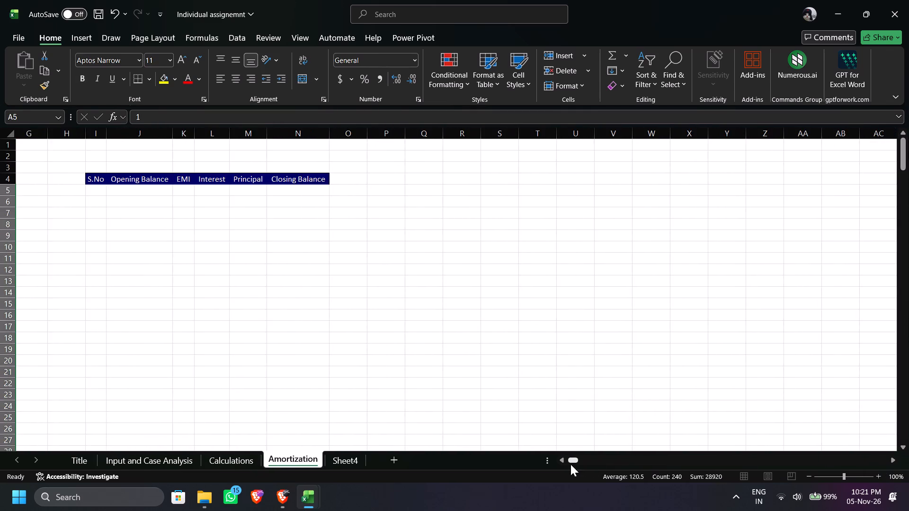
{"action": "left_click_drag", "start_coordinate": [570, 464], "coordinate": [538, 465]}
{"action": "left_click", "coordinate": [93, 197]}
{"action": "left_click", "coordinate": [90, 193]}
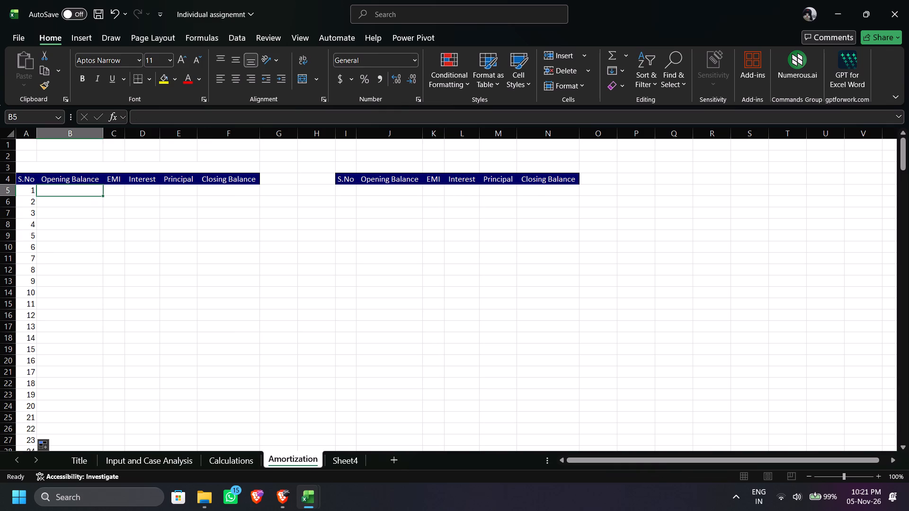
{"action": "key", "text": "equal"}
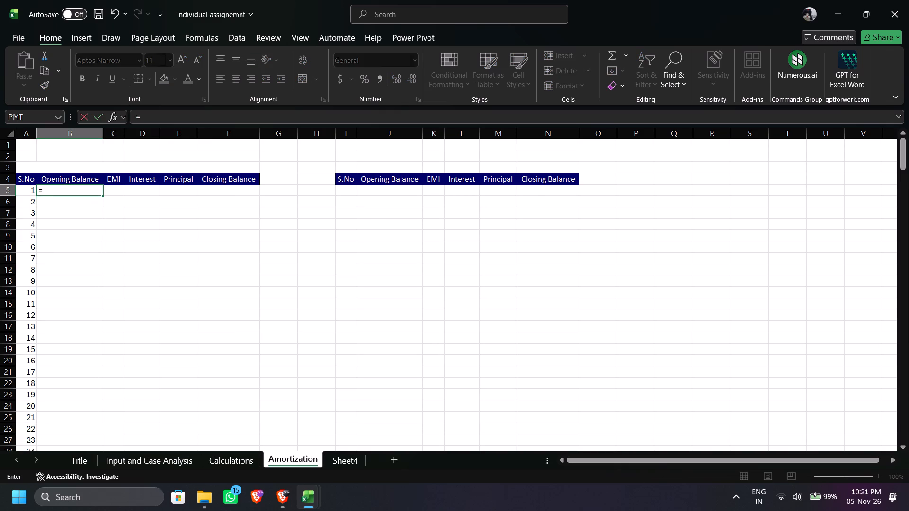
{"action": "left_click", "coordinate": [136, 457]}
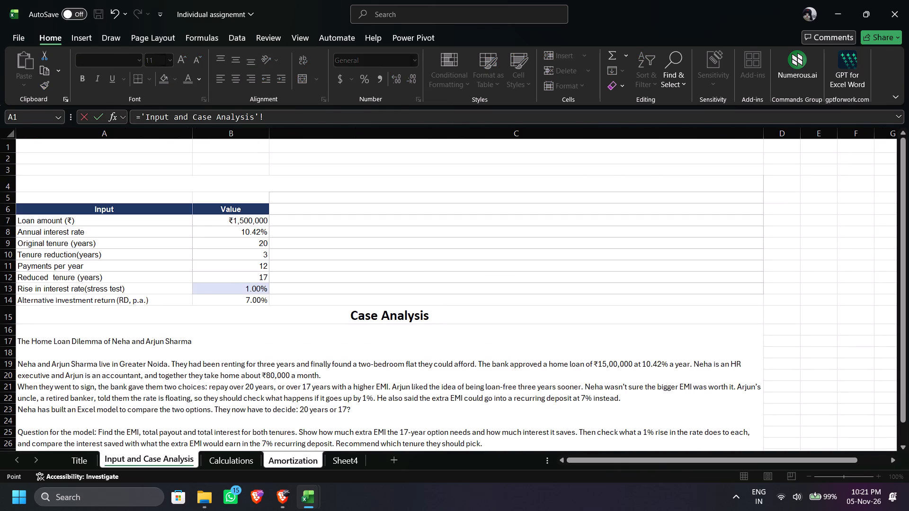
{"action": "left_click", "coordinate": [252, 219]}
{"action": "key", "text": "Return"}
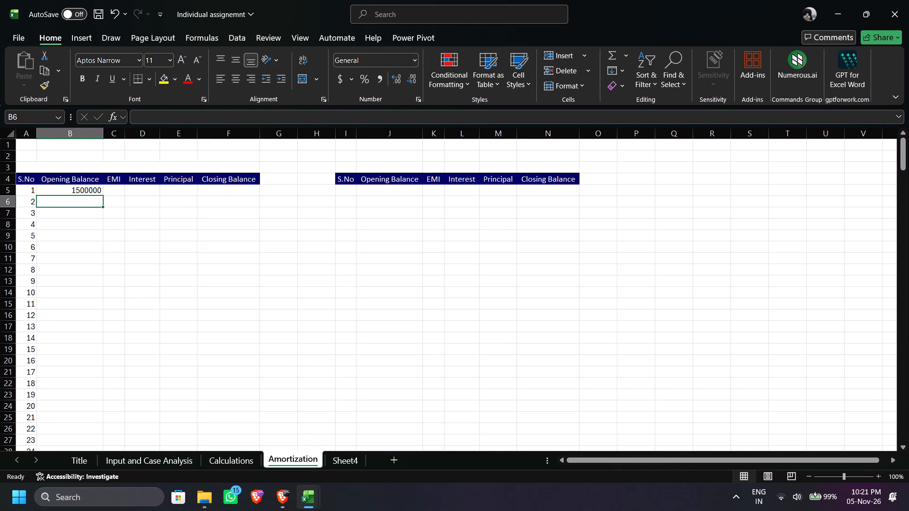
Widen the first table's EMI column (column C).
{"action": "double_click", "coordinate": [124, 133]}
{"action": "left_click_drag", "start_coordinate": [124, 133], "coordinate": [151, 135]}
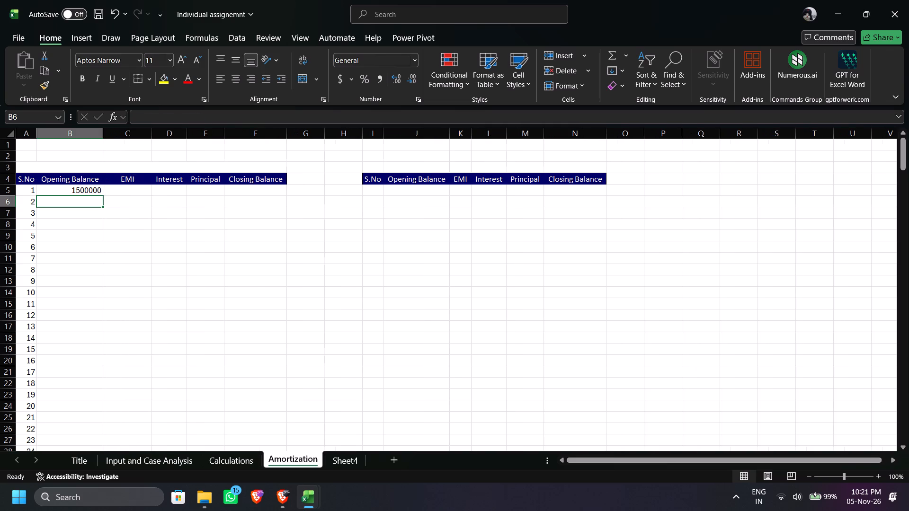
Link C5 under EMI to Option A's EMI on the Calculations sheet with the absolute reference =Calculations!$B$11.
{"action": "left_click", "coordinate": [134, 185]}
{"action": "key", "text": "equal"}
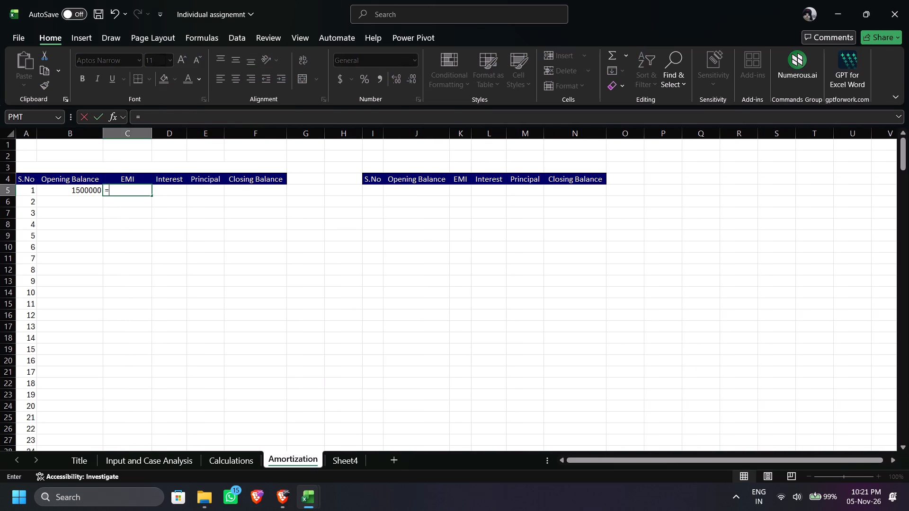
{"action": "left_click", "coordinate": [223, 454]}
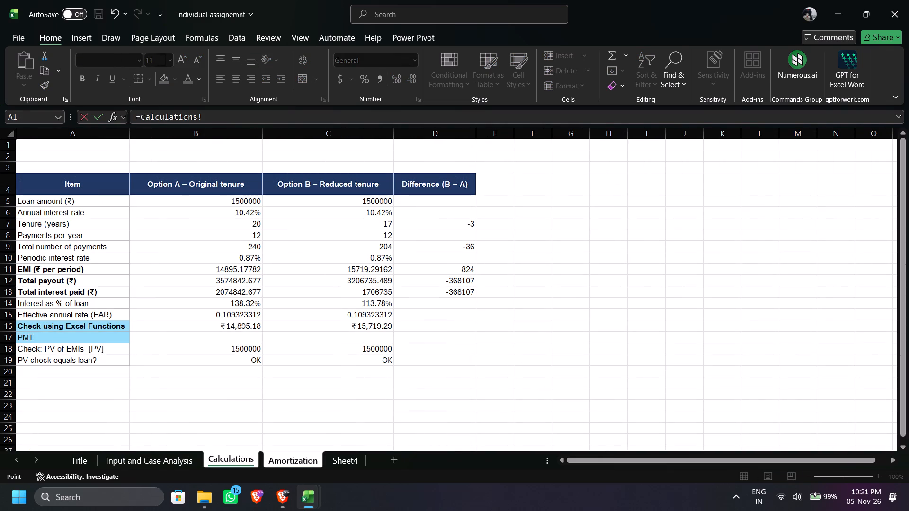
{"action": "left_click", "coordinate": [238, 272]}
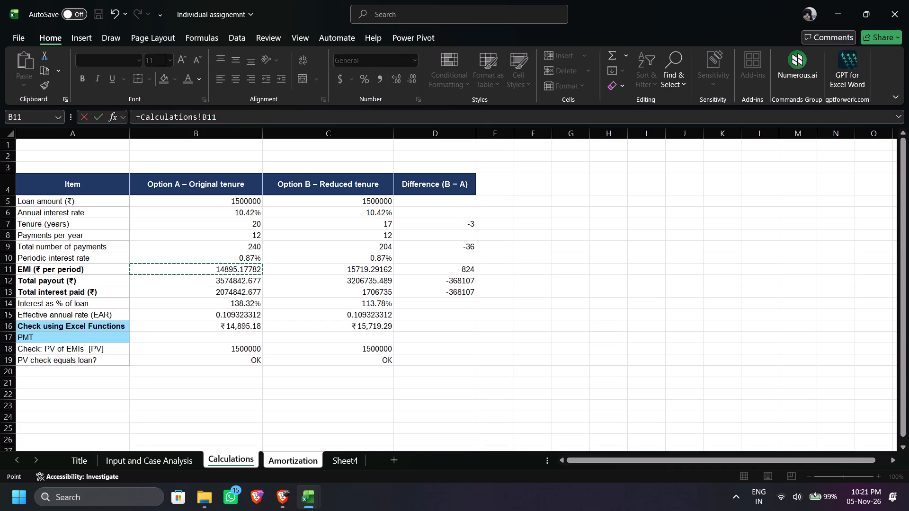
{"action": "key", "text": "F4"}
{"action": "key", "text": "Return"}
Fill the EMI formula from C5 down the column for all 240 serial numbers.
{"action": "left_click", "coordinate": [137, 187]}
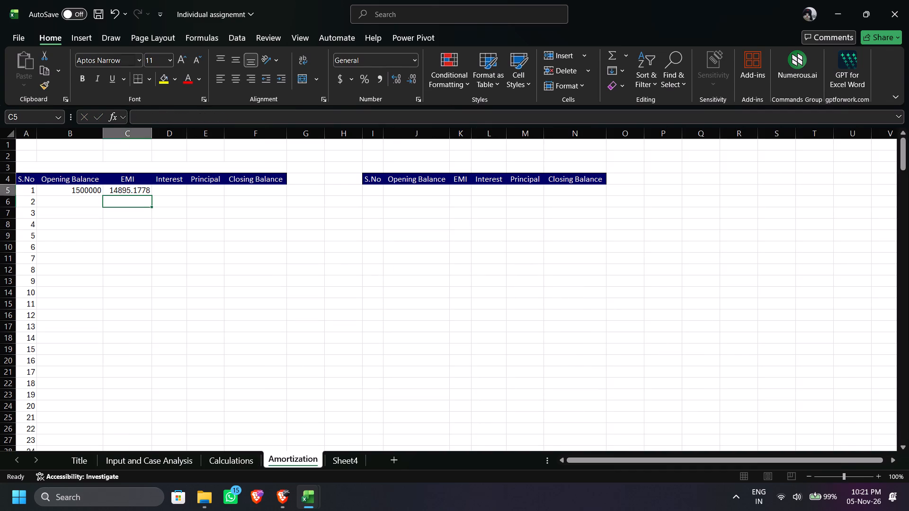
{"action": "double_click", "coordinate": [151, 196]}
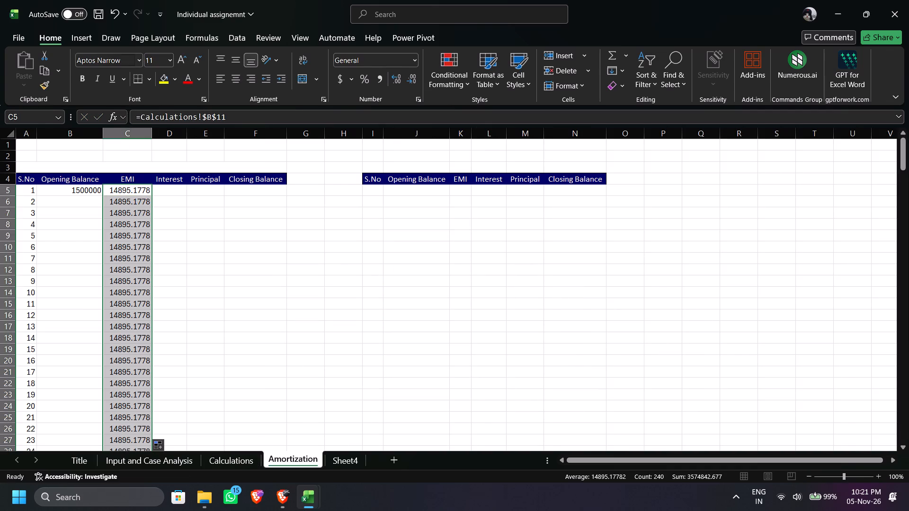
Calculate the first month's Interest in D5 as opening balance times Option A's periodic interest rate, =B5*Calculations!B10.
{"action": "scroll", "coordinate": [164, 304], "scroll_direction": "up", "scroll_amount": 4}
{"action": "left_click", "coordinate": [177, 194]}
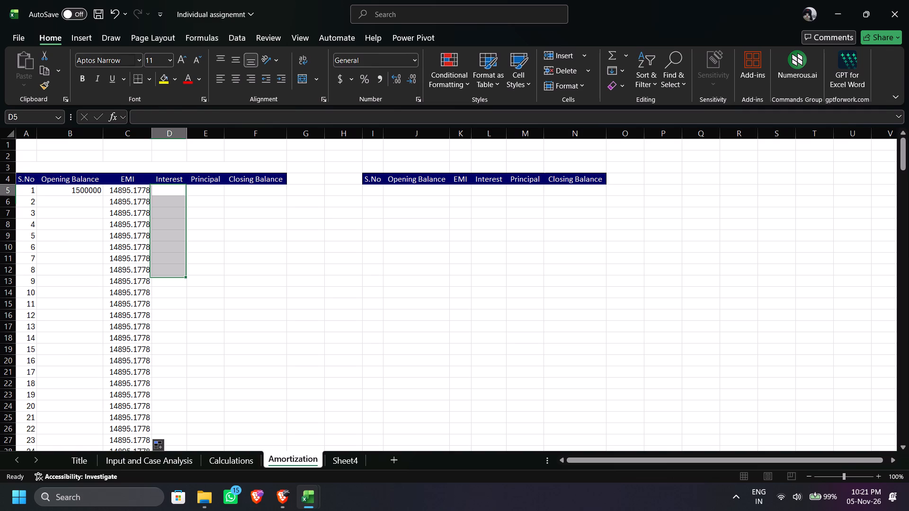
{"action": "key", "text": "equal"}
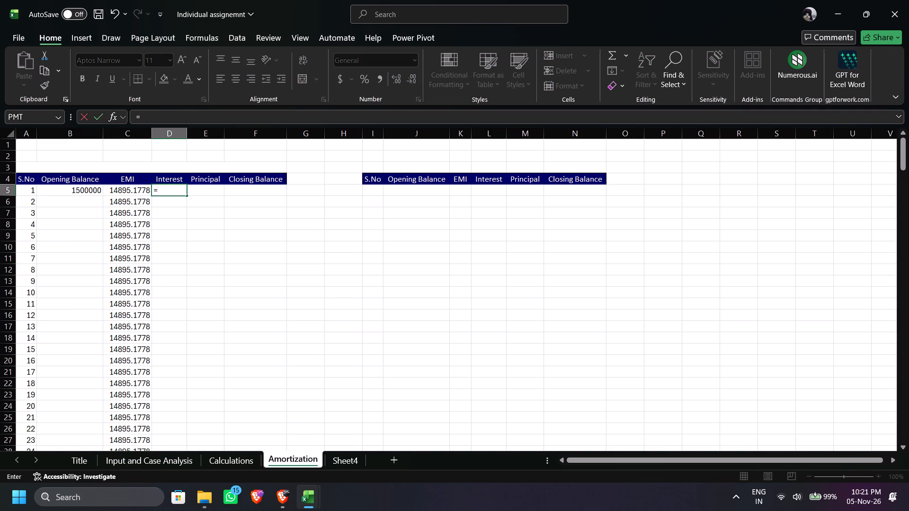
{"action": "left_click", "coordinate": [95, 191]}
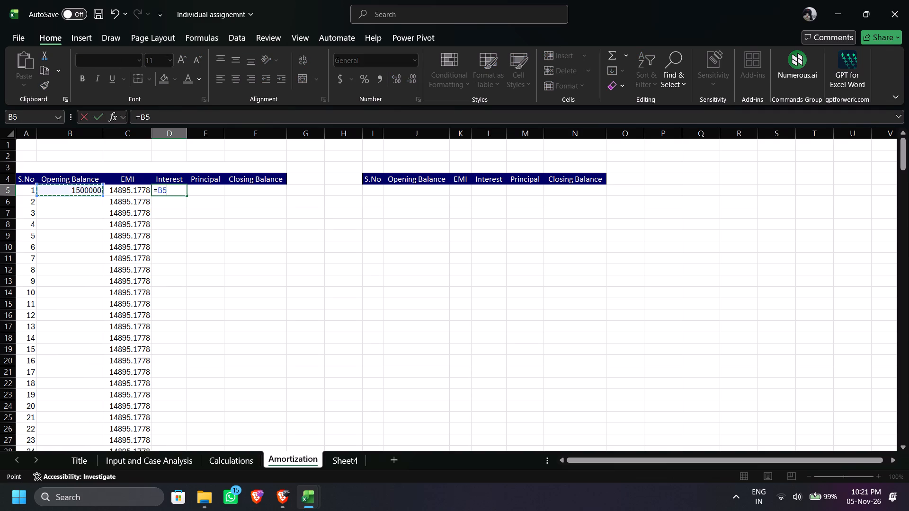
{"action": "key", "text": "shift+asterisk"}
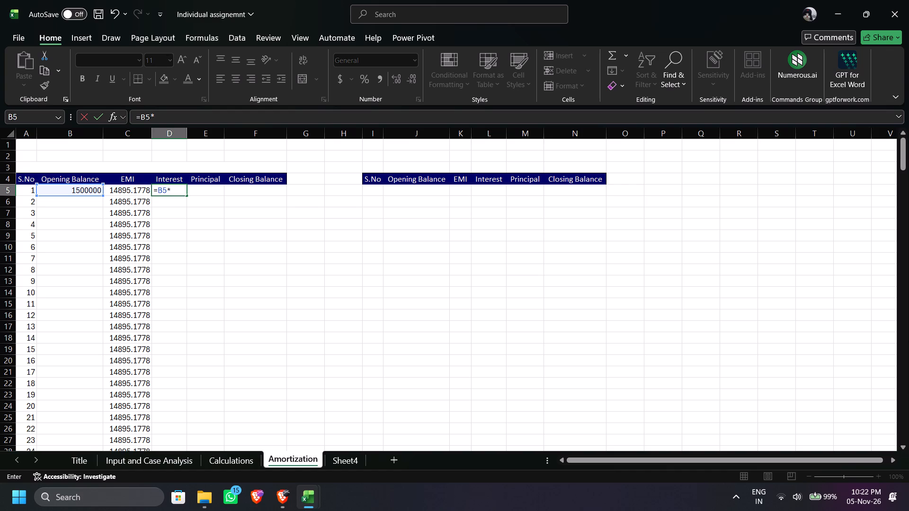
{"action": "left_click", "coordinate": [149, 462]}
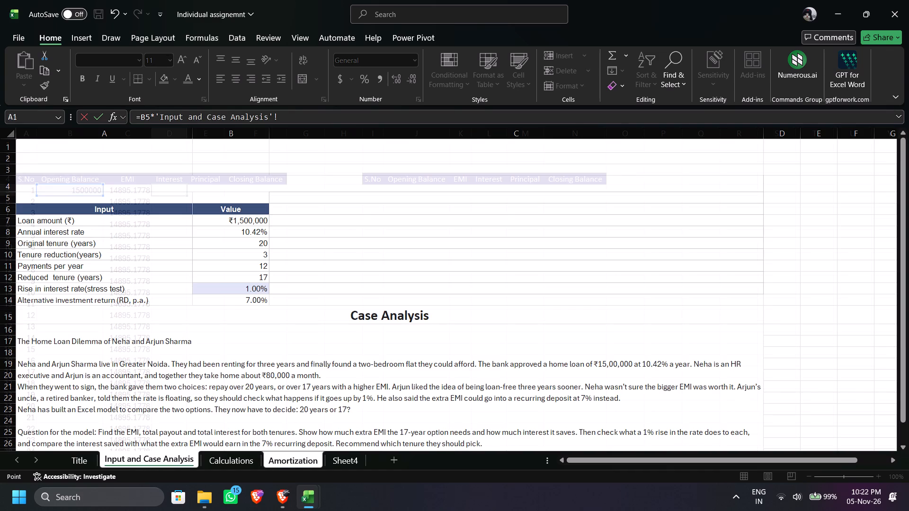
{"action": "left_click", "coordinate": [231, 460]}
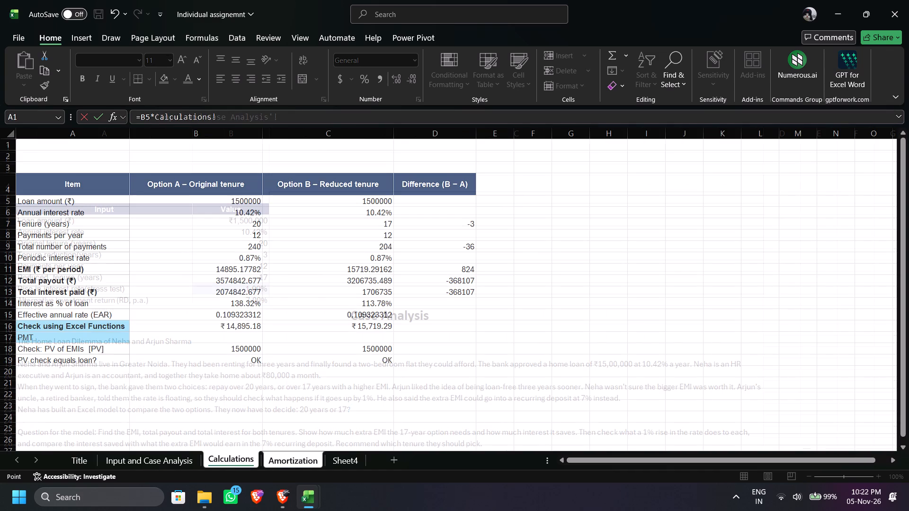
{"action": "left_click", "coordinate": [252, 261]}
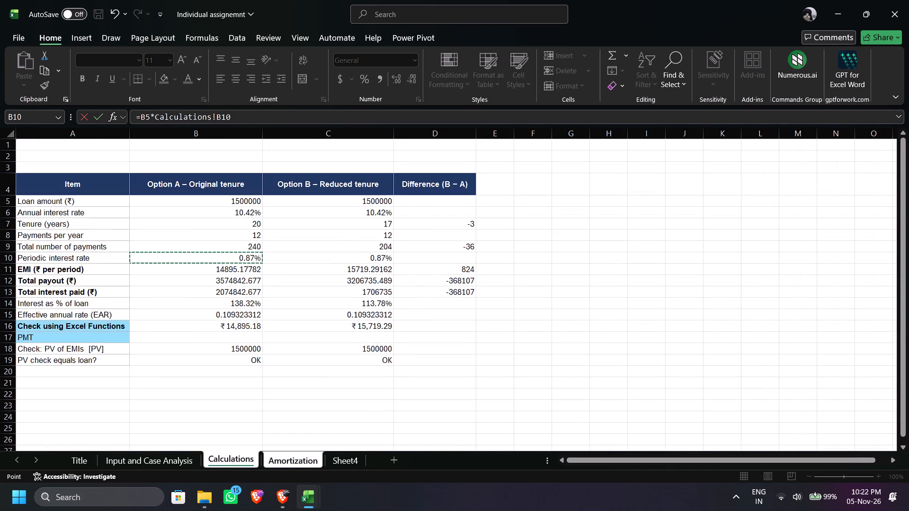
{"action": "key", "text": "Return"}
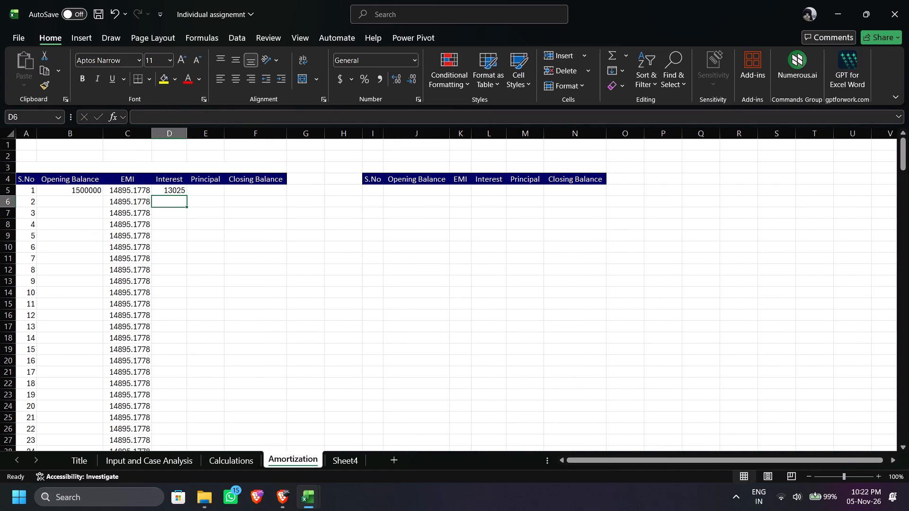
{"action": "left_click", "coordinate": [179, 191]}
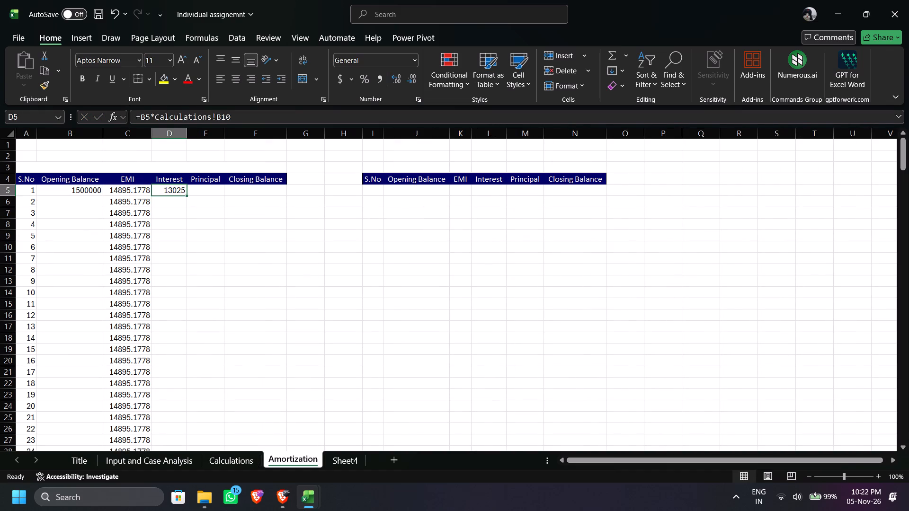
{"action": "left_click", "coordinate": [91, 190]}
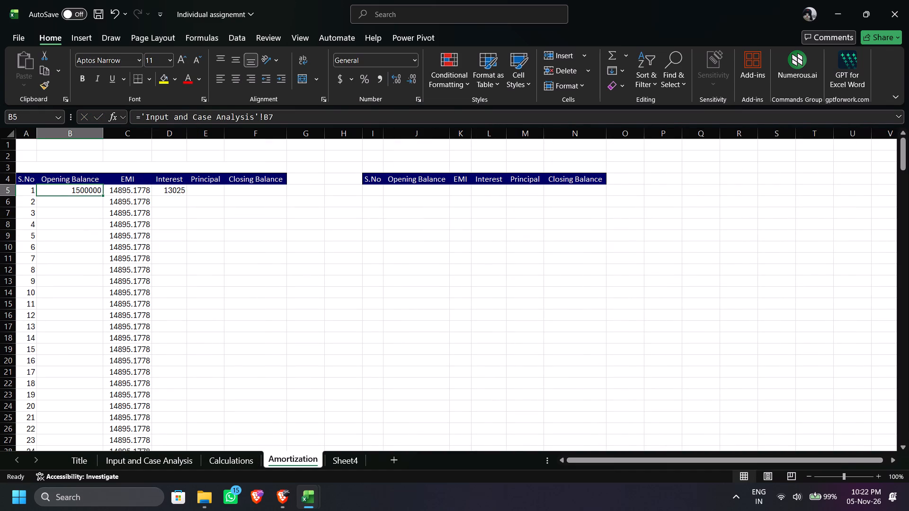
{"action": "left_click", "coordinate": [166, 189]}
Calculate the first month's Principal in E5 as EMI minus interest, =C5-D5.
{"action": "left_click", "coordinate": [194, 187]}
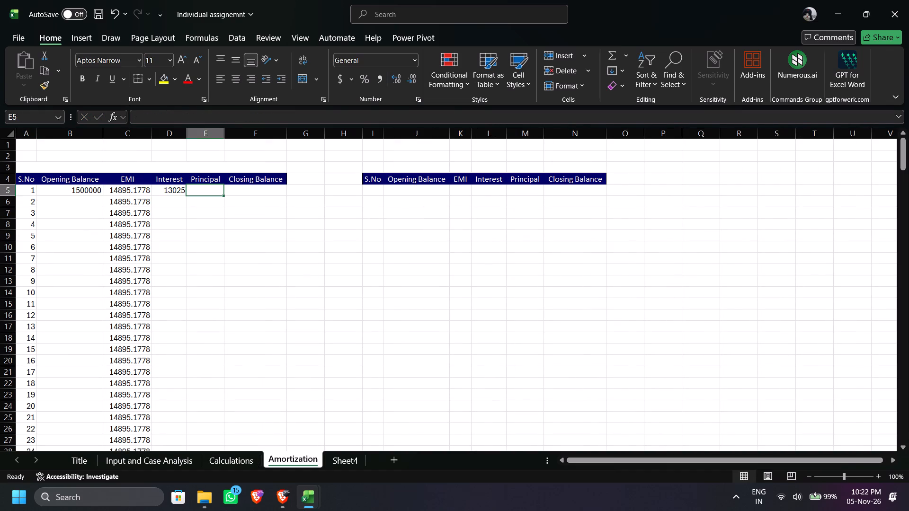
{"action": "key", "text": "equal"}
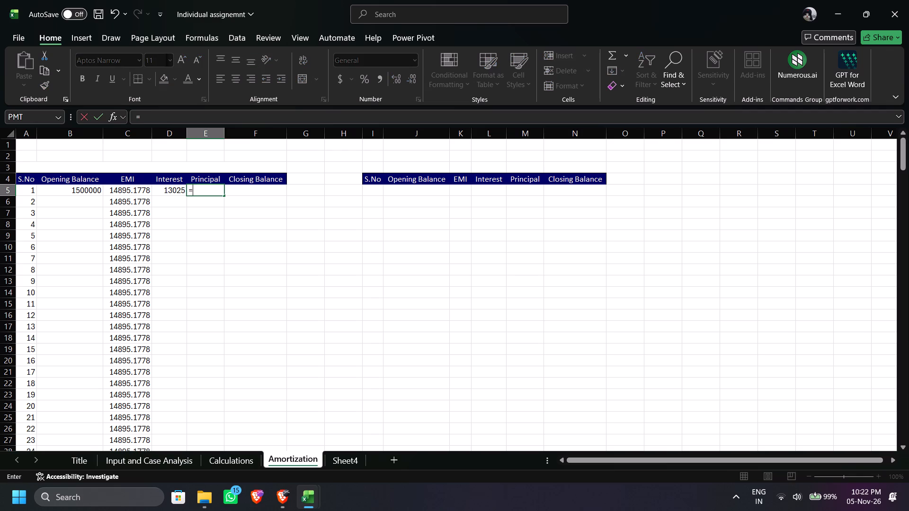
{"action": "left_click", "coordinate": [141, 190]}
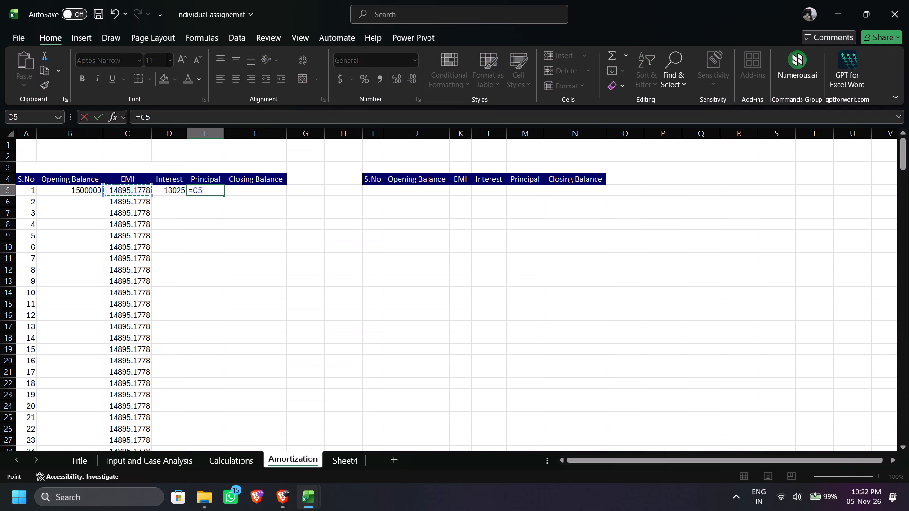
{"action": "key", "text": "minus"}
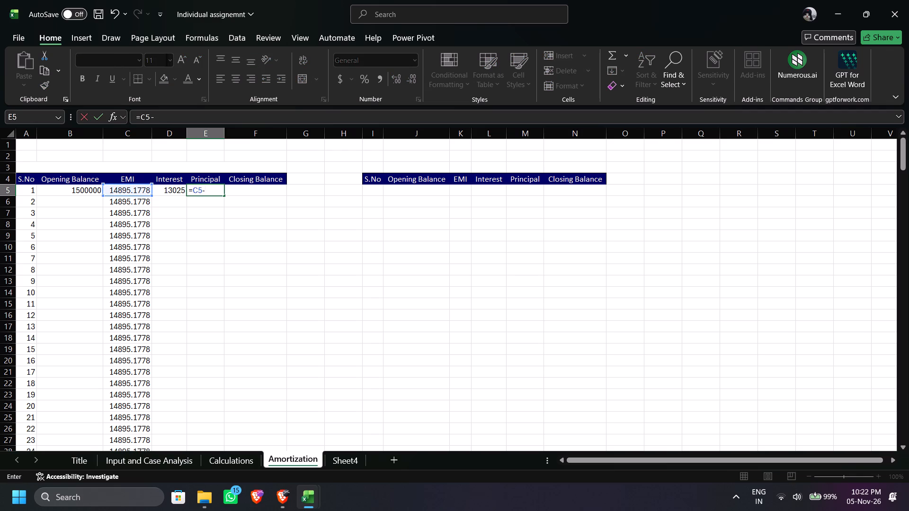
{"action": "left_click", "coordinate": [178, 189]}
{"action": "key", "text": "Return"}
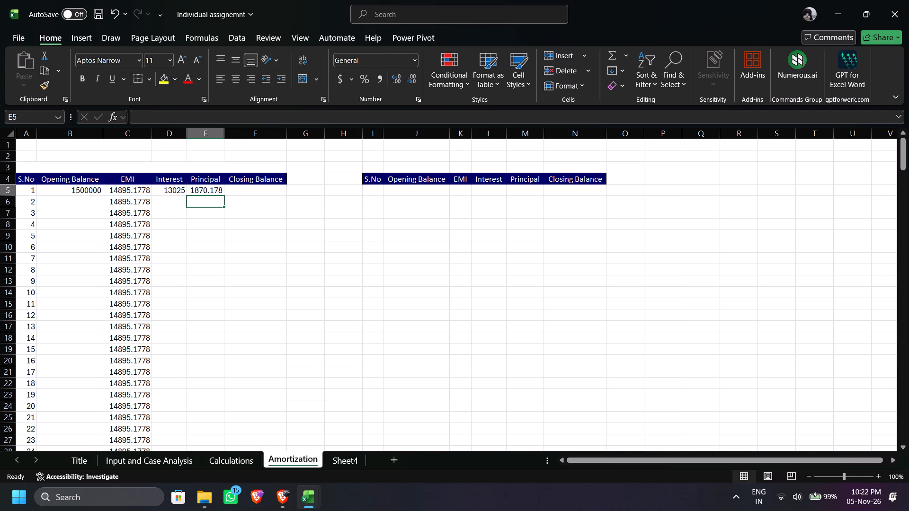
Calculate the first month's Closing Balance in F5 as opening balance minus principal, =B5-E5.
{"action": "left_click", "coordinate": [219, 189]}
{"action": "left_click", "coordinate": [237, 192]}
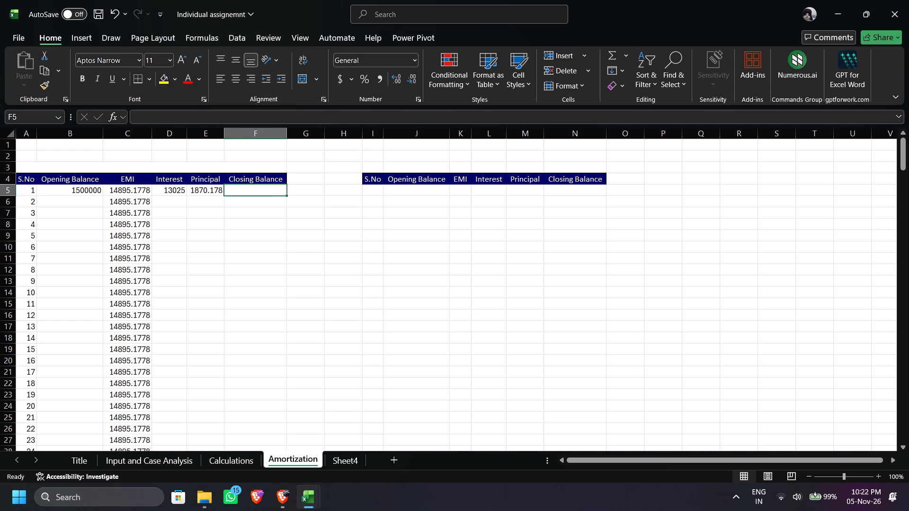
{"action": "key", "text": "equal"}
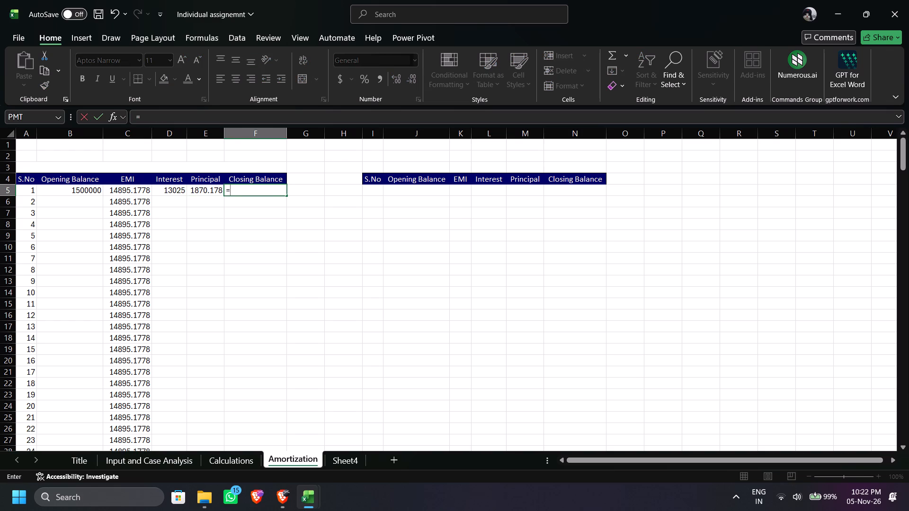
{"action": "left_click", "coordinate": [84, 191]}
{"action": "key", "text": "equal"}
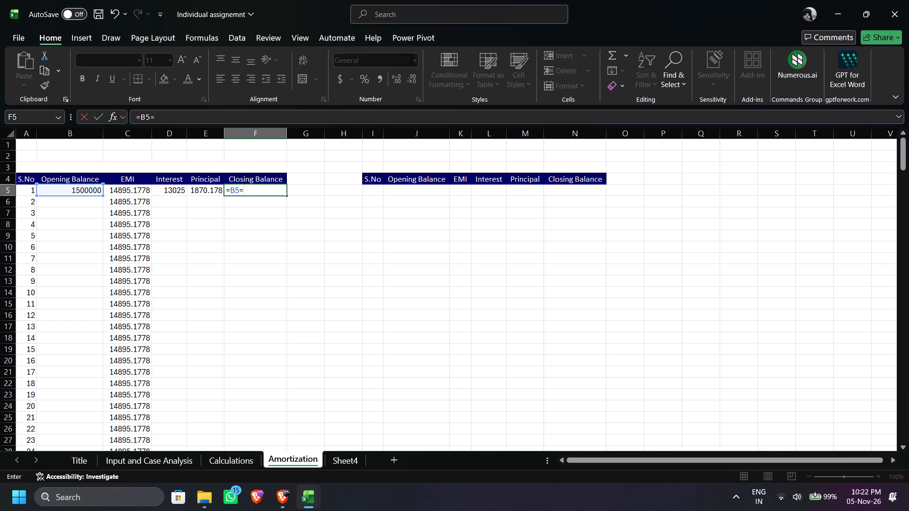
{"action": "key", "text": "BackSpace"}
{"action": "key", "text": "minus"}
{"action": "left_click", "coordinate": [206, 192]}
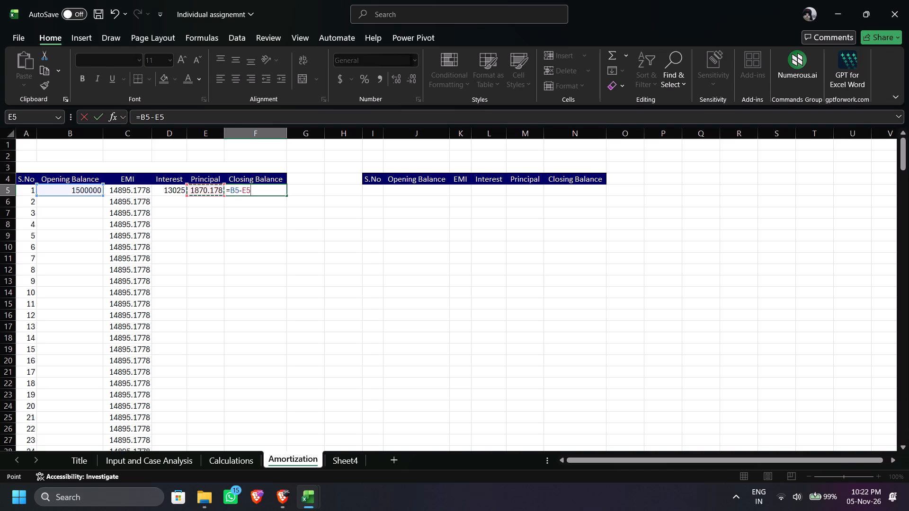
{"action": "key", "text": "Return"}
{"action": "left_click", "coordinate": [249, 186]}
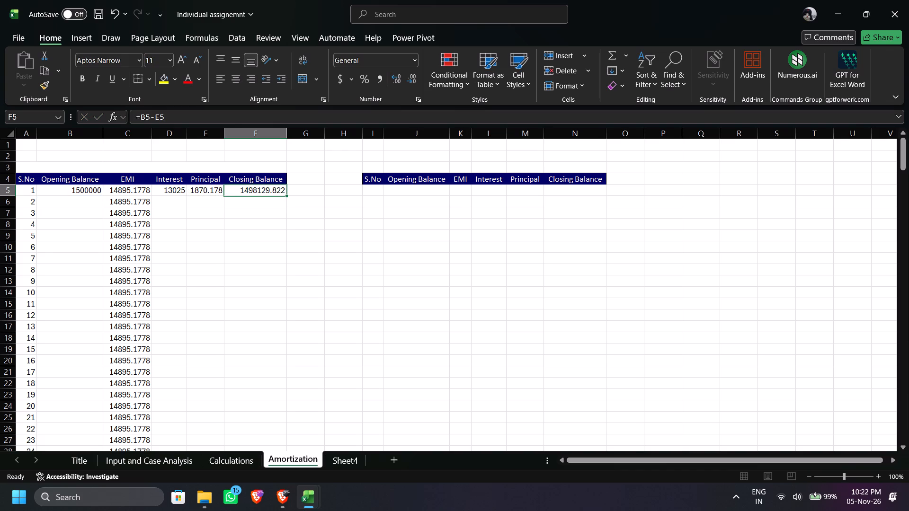
Link the second month's Opening Balance in B6 to the first month's closing balance, =F5.
{"action": "left_click", "coordinate": [68, 195]}
{"action": "left_click", "coordinate": [75, 200]}
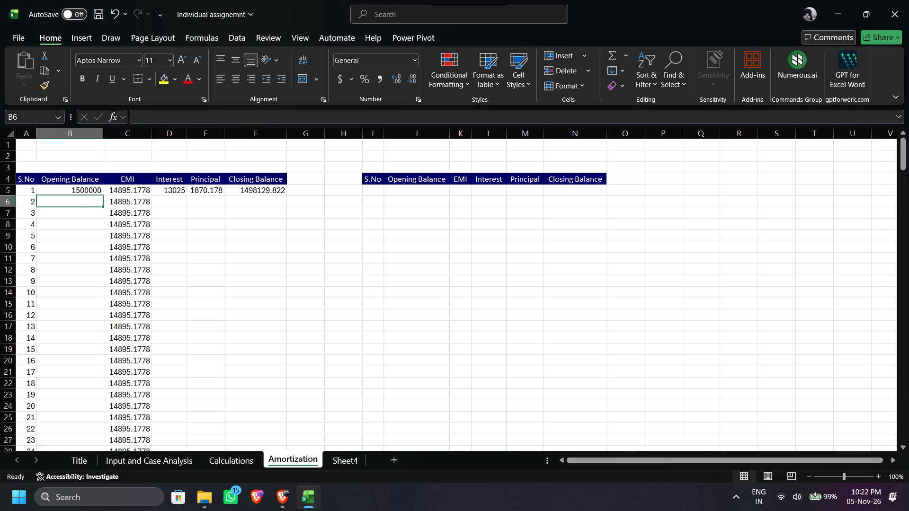
{"action": "key", "text": "equal"}
{"action": "left_click", "coordinate": [270, 192]}
{"action": "key", "text": "Return"}
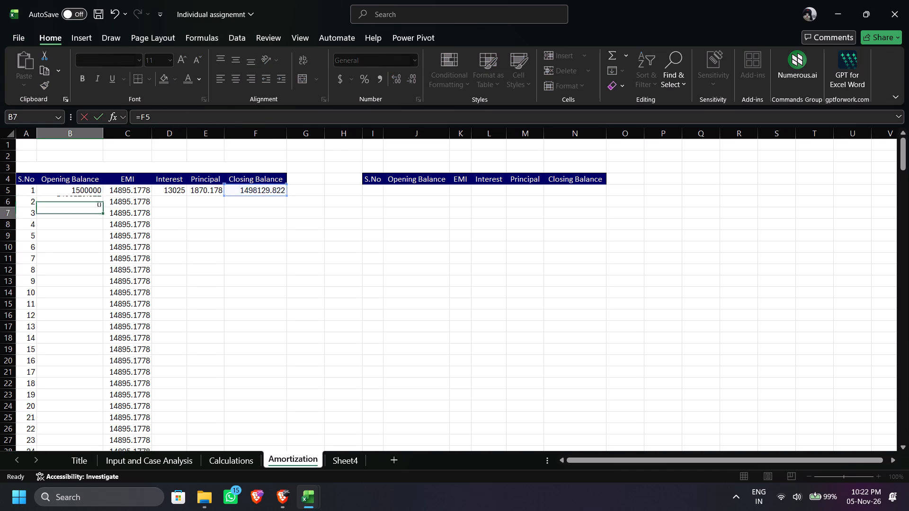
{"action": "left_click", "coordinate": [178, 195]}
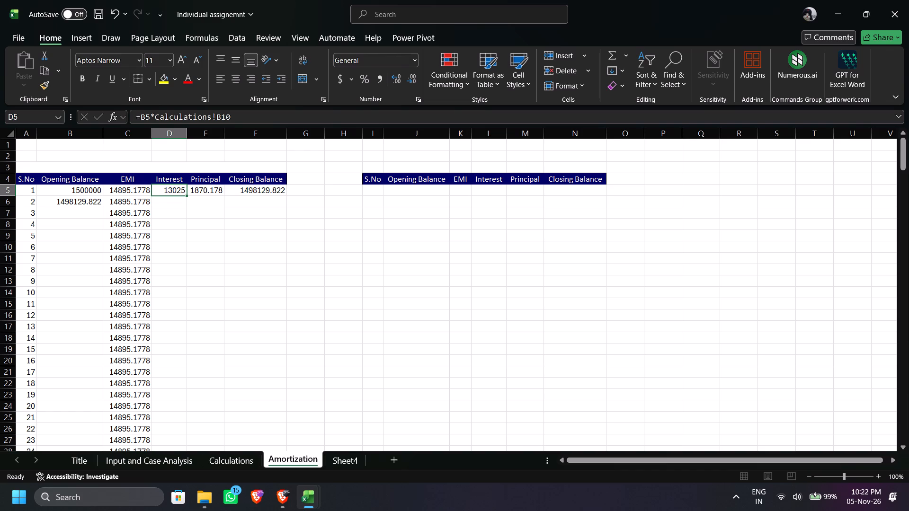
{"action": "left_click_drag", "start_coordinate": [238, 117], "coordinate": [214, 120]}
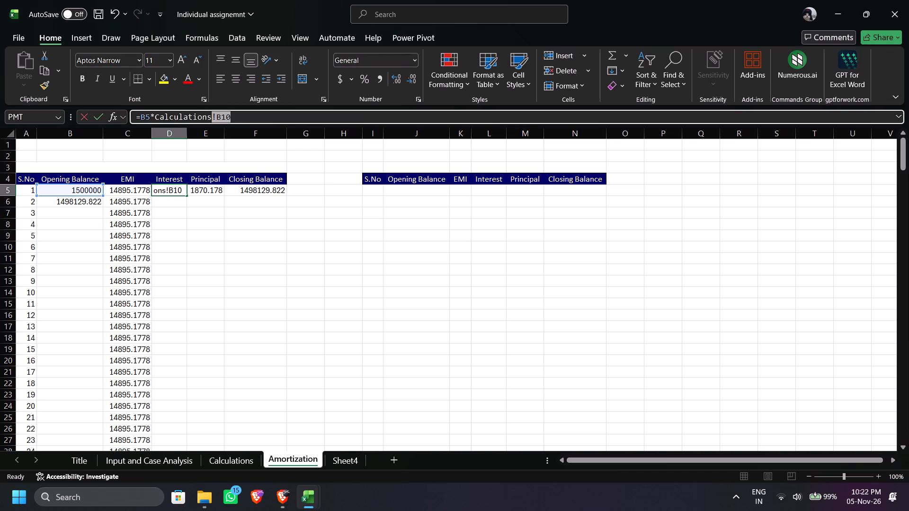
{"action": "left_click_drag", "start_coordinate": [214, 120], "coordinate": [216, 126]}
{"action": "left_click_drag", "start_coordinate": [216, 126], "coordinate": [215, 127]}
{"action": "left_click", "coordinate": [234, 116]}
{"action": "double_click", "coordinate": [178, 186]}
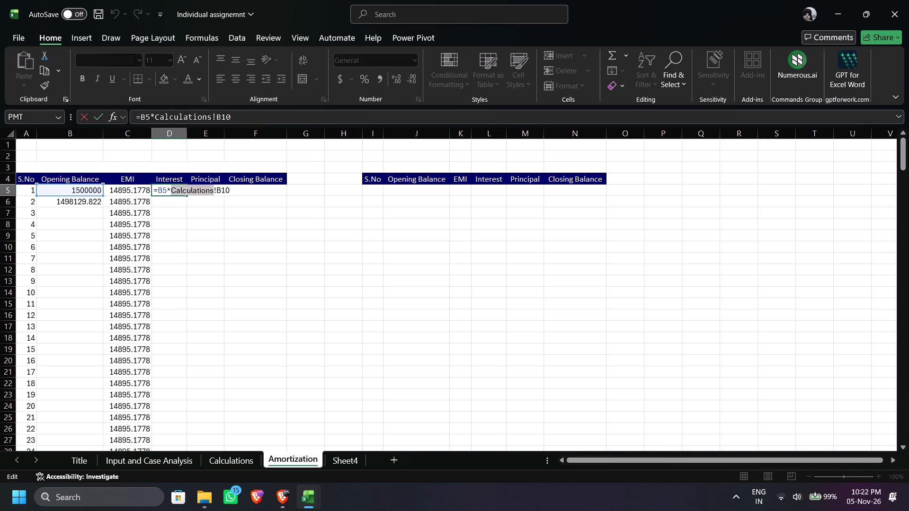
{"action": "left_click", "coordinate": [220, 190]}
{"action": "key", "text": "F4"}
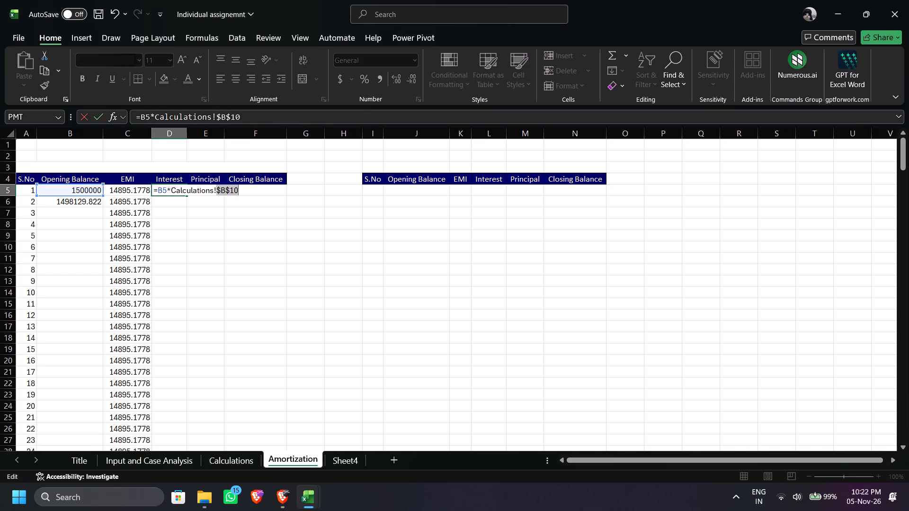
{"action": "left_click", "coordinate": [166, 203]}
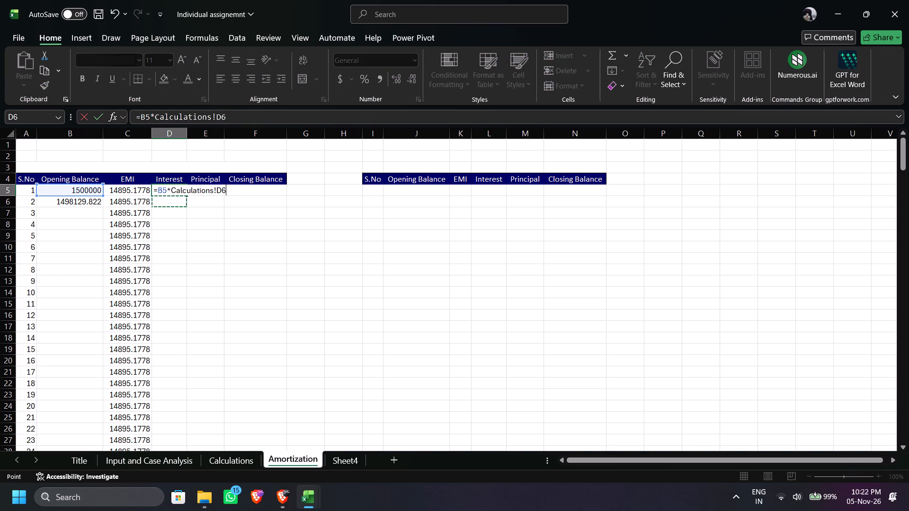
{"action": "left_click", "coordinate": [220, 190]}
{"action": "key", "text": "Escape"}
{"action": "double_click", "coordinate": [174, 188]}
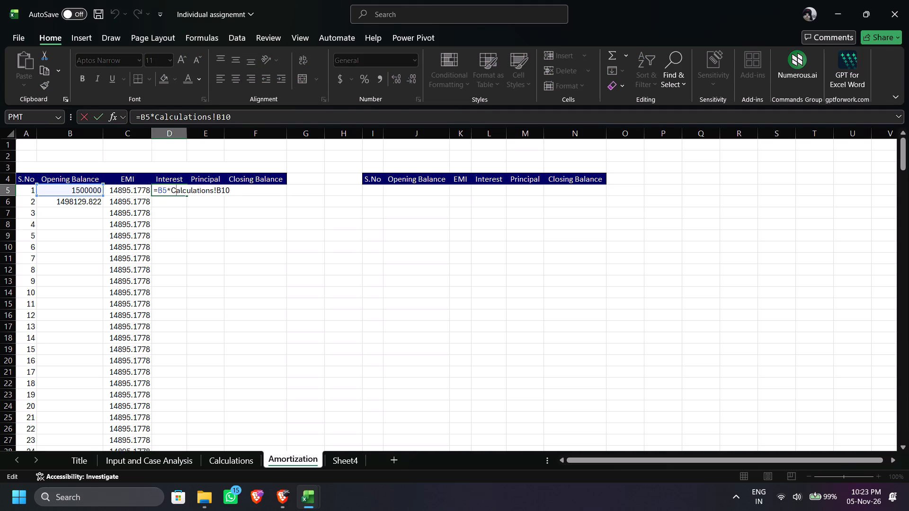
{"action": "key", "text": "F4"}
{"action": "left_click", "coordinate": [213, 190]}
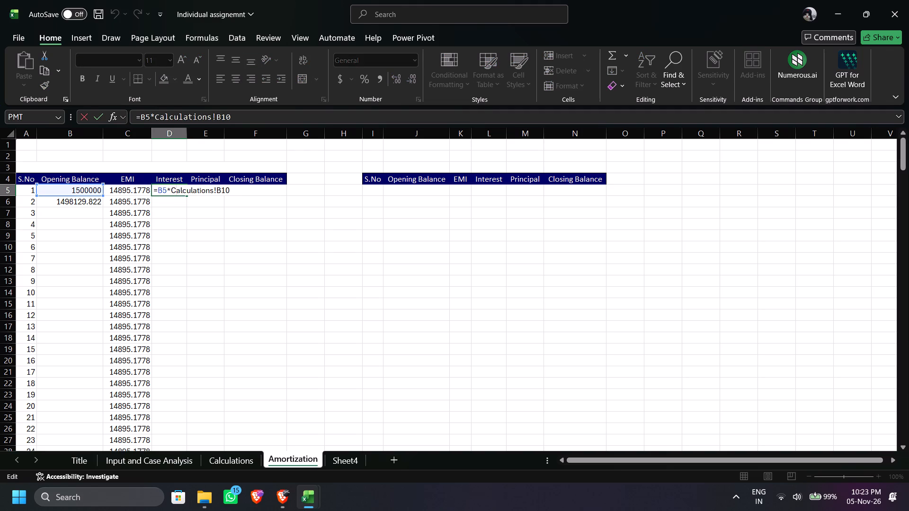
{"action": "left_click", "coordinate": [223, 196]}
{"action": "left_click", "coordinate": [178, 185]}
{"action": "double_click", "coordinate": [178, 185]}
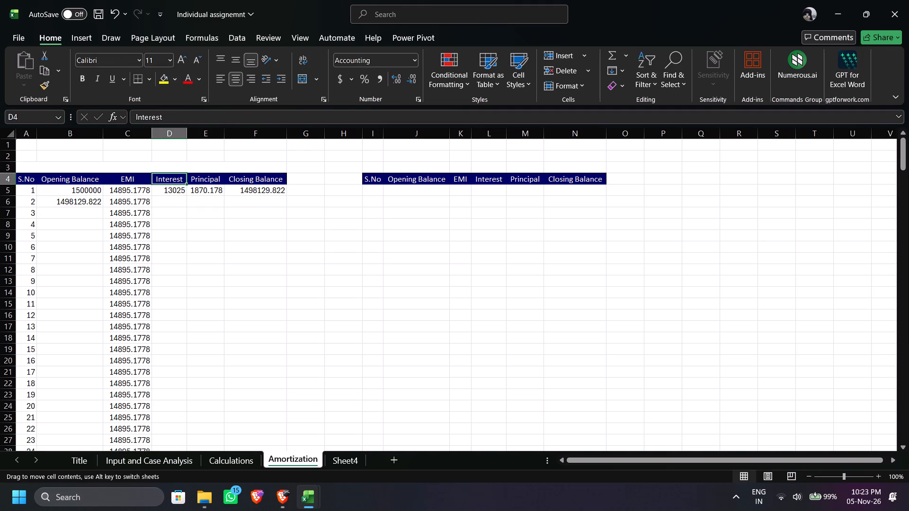
Make the interest rate reference in D5 absolute so the formula reads =B5*Calculations!$B$10.
{"action": "double_click", "coordinate": [178, 186]}
{"action": "left_click", "coordinate": [225, 186]}
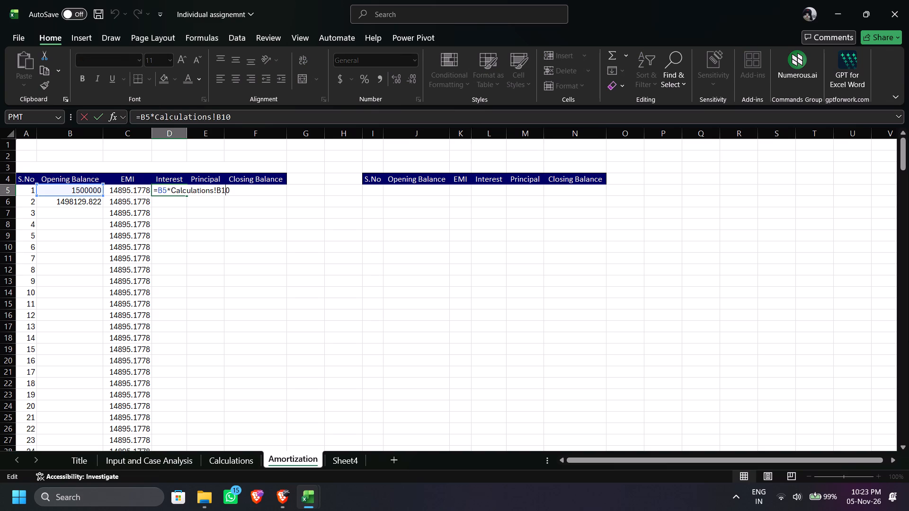
{"action": "key", "text": "F4"}
{"action": "key", "text": "Return"}
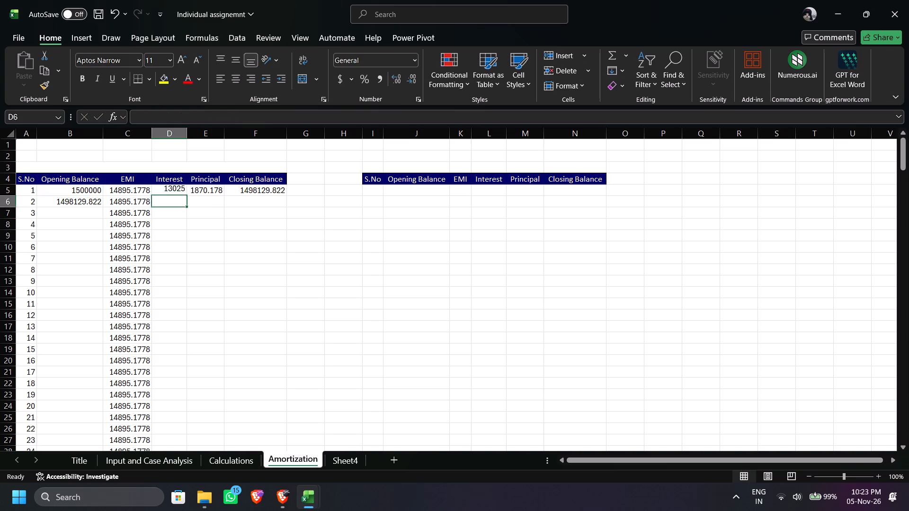
{"action": "left_click", "coordinate": [179, 190]}
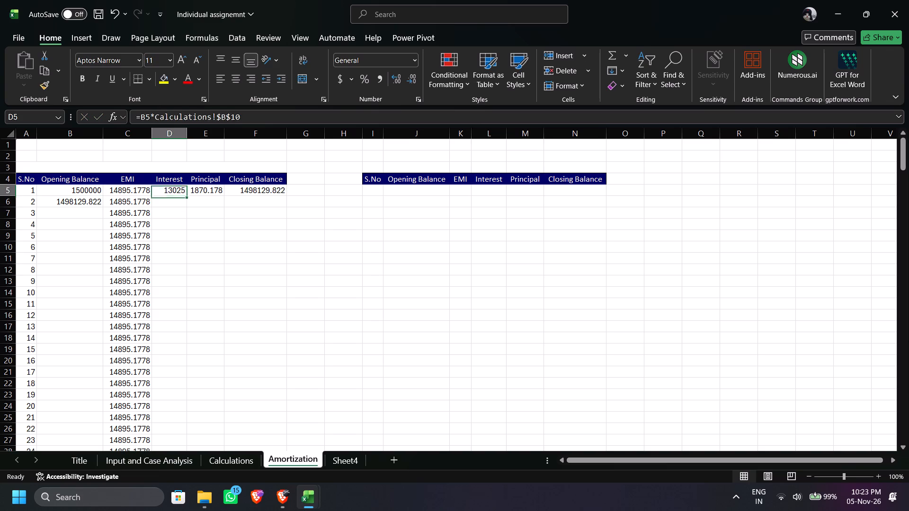
Widen the Interest column D slightly.
{"action": "left_click", "coordinate": [101, 200]}
{"action": "left_click", "coordinate": [174, 199]}
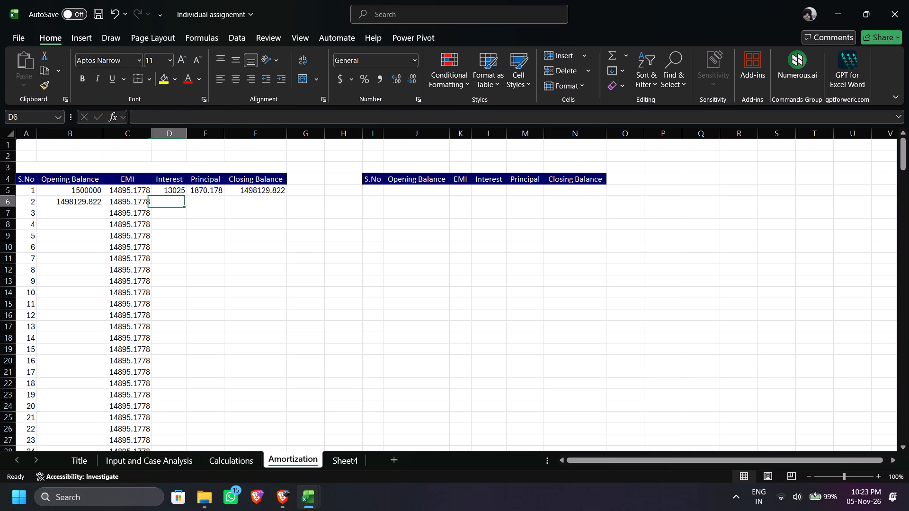
{"action": "left_click_drag", "start_coordinate": [188, 132], "coordinate": [197, 132]}
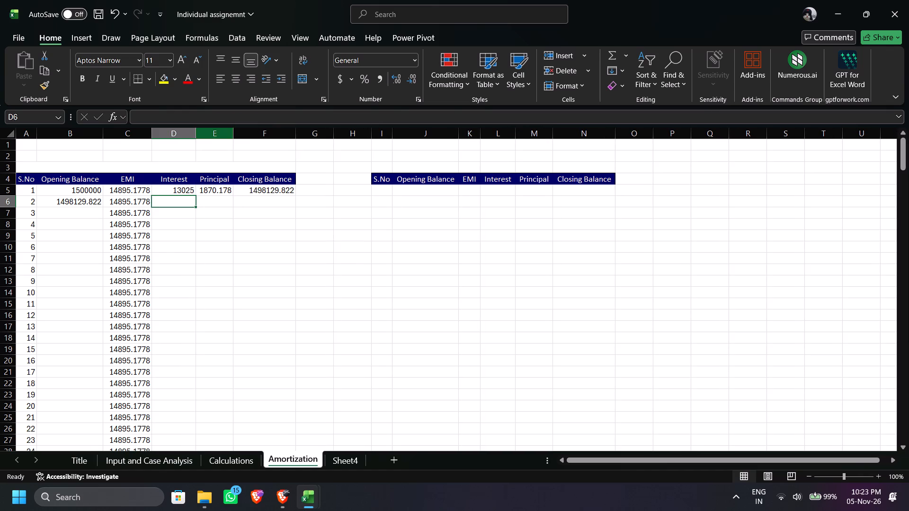
Format the first month's Interest in D5 as a number with two decimal places.
{"action": "left_click", "coordinate": [187, 197]}
{"action": "left_click", "coordinate": [190, 193]}
{"action": "left_click", "coordinate": [395, 81]}
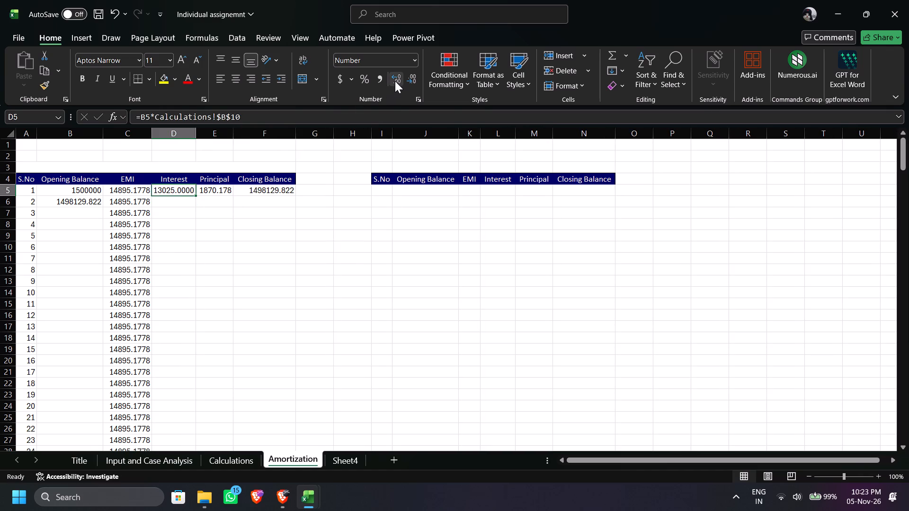
{"action": "left_click", "coordinate": [395, 81]}
{"action": "double_click", "coordinate": [407, 80]}
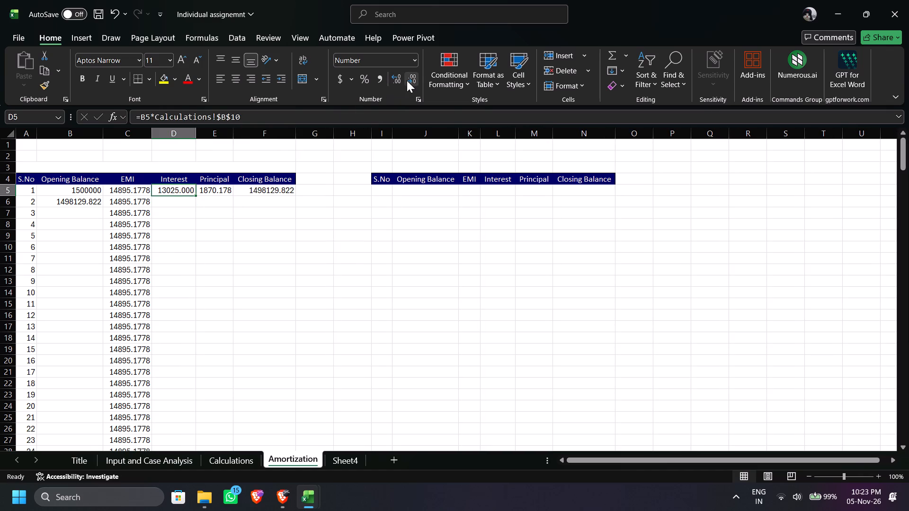
{"action": "left_click", "coordinate": [407, 80]}
{"action": "left_click", "coordinate": [217, 201]}
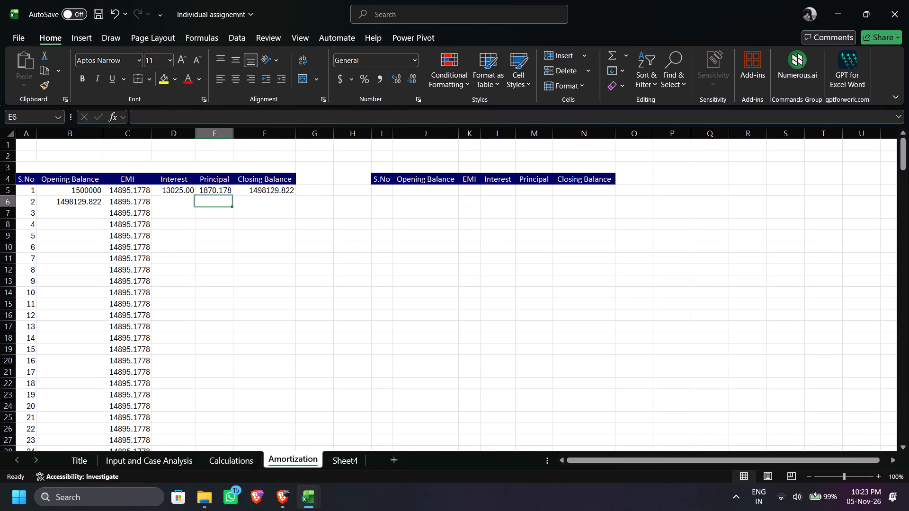
{"action": "left_click", "coordinate": [184, 202]}
Fill the Interest formula from D5 down the column for all 240 serial numbers.
{"action": "left_click", "coordinate": [192, 189]}
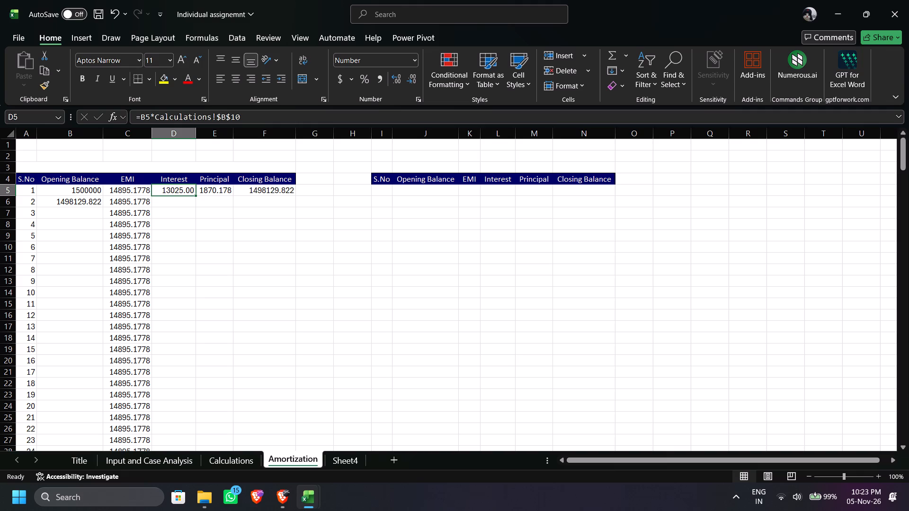
{"action": "left_click", "coordinate": [195, 195]}
{"action": "double_click", "coordinate": [195, 195]}
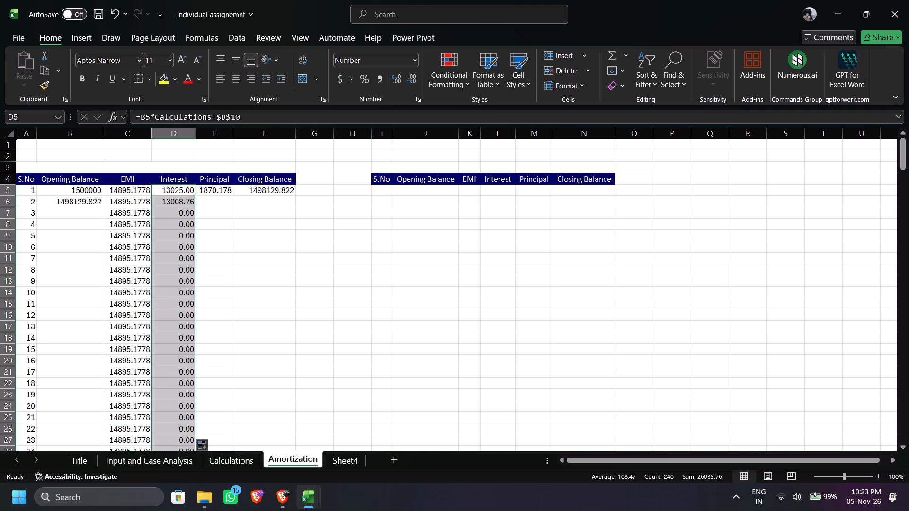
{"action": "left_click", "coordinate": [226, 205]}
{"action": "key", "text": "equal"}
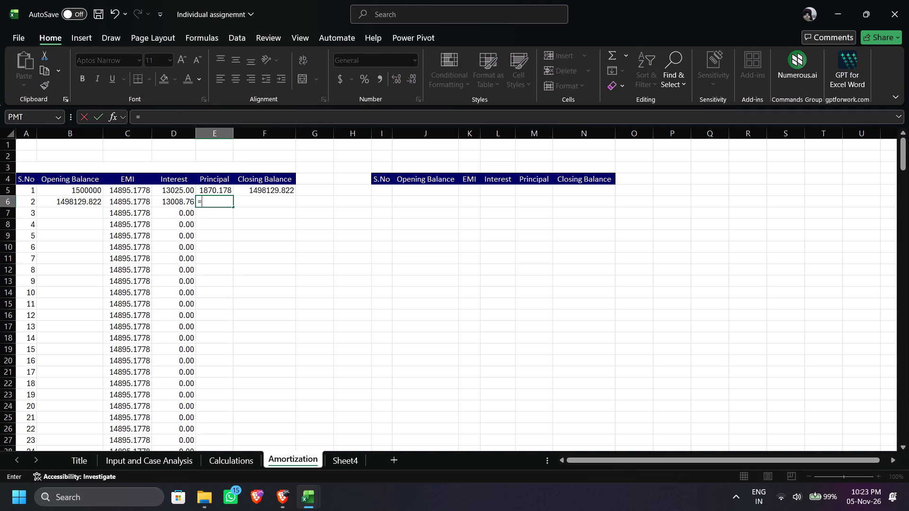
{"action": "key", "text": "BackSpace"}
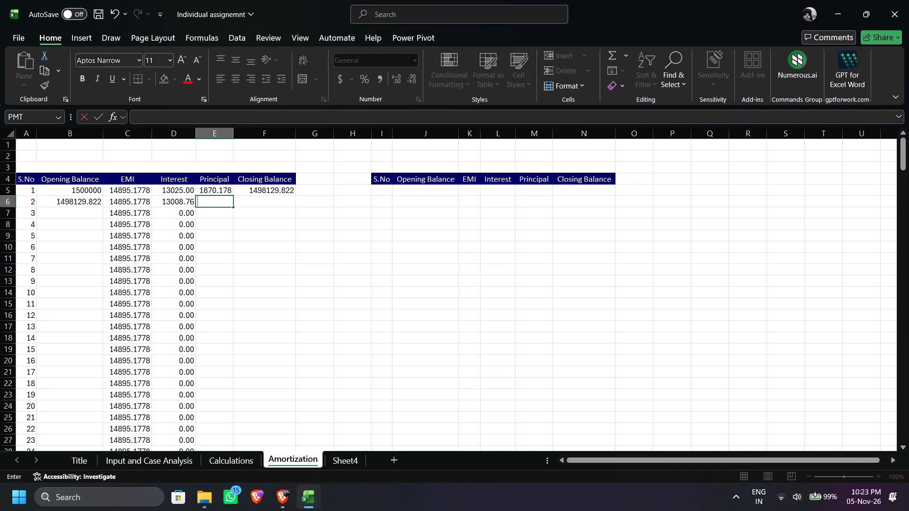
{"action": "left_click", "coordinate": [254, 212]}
Extend the Principal formula in E5 and the Closing Balance formula in F5 down one row to the second month.
{"action": "left_click", "coordinate": [214, 191]}
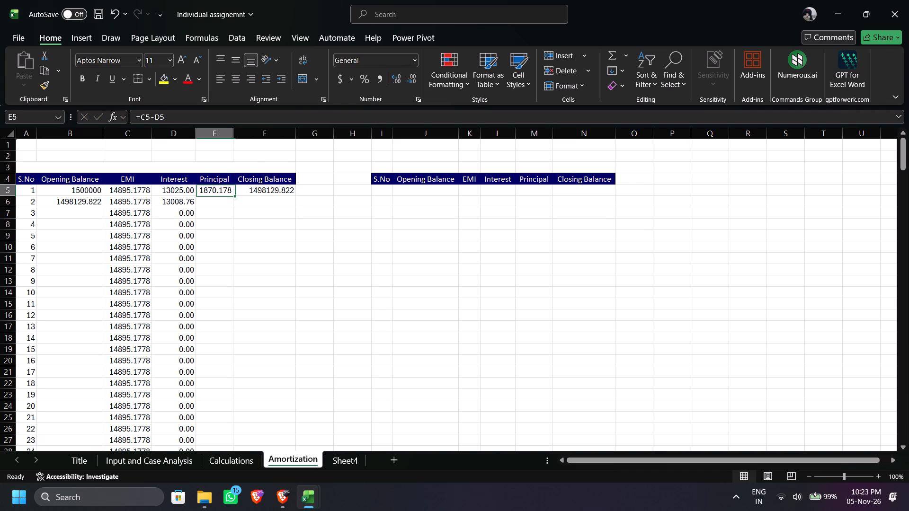
{"action": "left_click_drag", "start_coordinate": [231, 194], "coordinate": [234, 203]}
{"action": "left_click", "coordinate": [274, 190]}
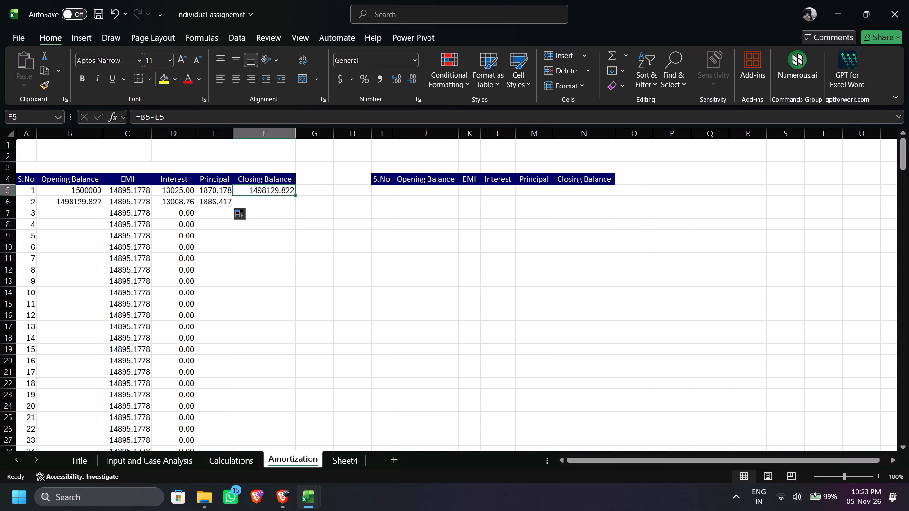
{"action": "left_click_drag", "start_coordinate": [295, 197], "coordinate": [297, 206]}
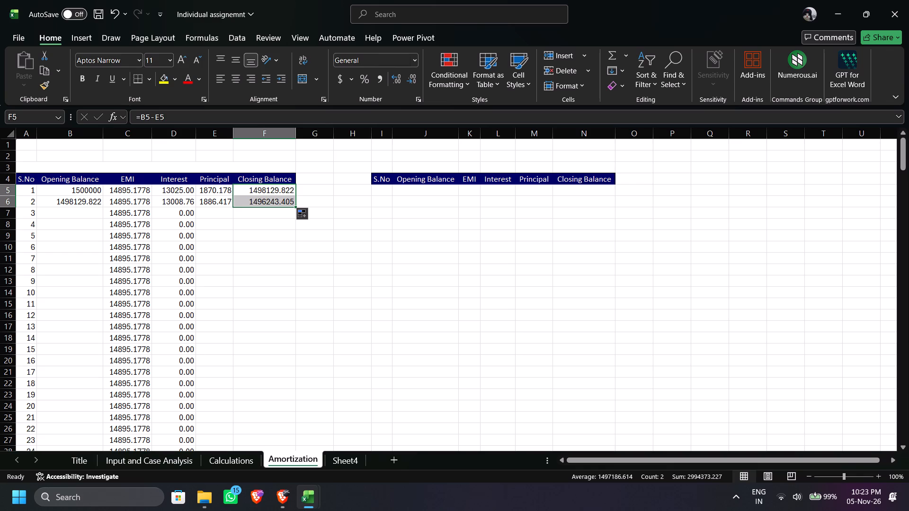
{"action": "left_click", "coordinate": [286, 213]}
Link the third month's Opening Balance in B7 to the second month's closing balance, =F6.
{"action": "left_click", "coordinate": [57, 208]}
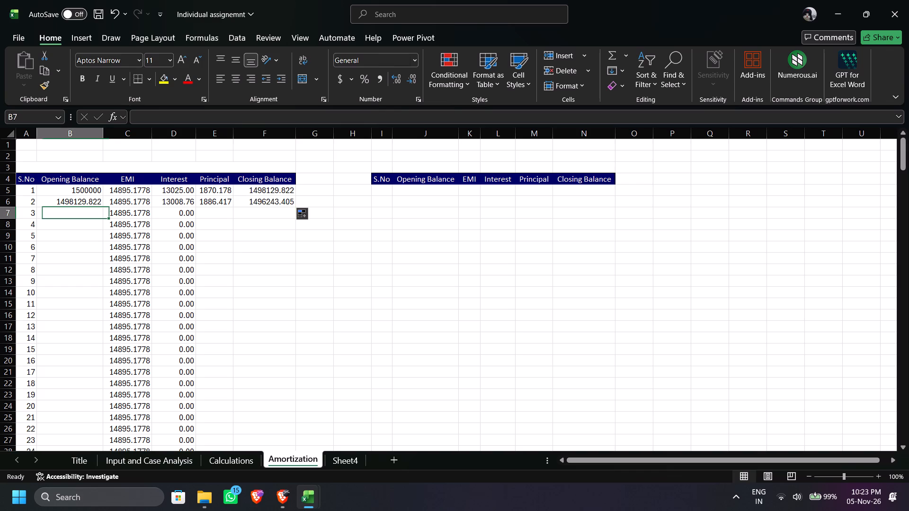
{"action": "key", "text": "equal"}
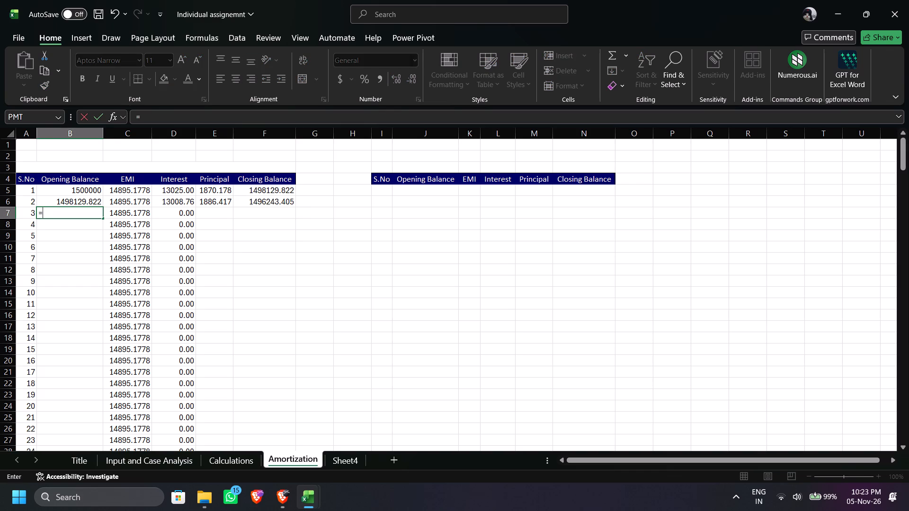
{"action": "left_click", "coordinate": [278, 201]}
{"action": "key", "text": "Return"}
{"action": "left_click", "coordinate": [223, 211]}
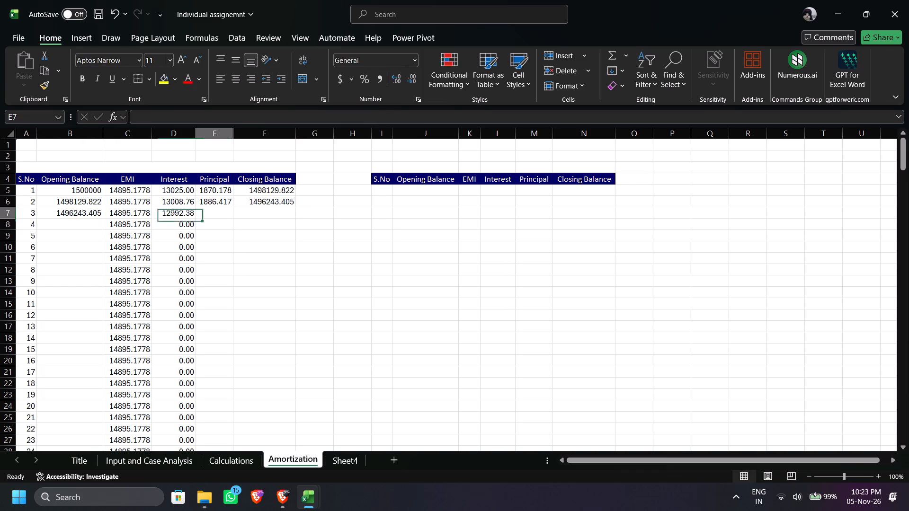
Extend the Principal formula in column E down to the third month in E7.
{"action": "key", "text": "equal"}
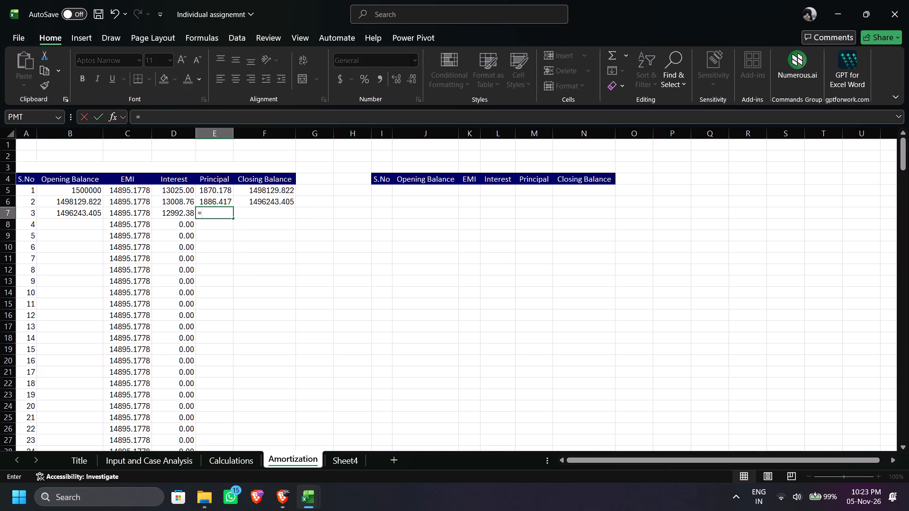
{"action": "key", "text": "BackSpace"}
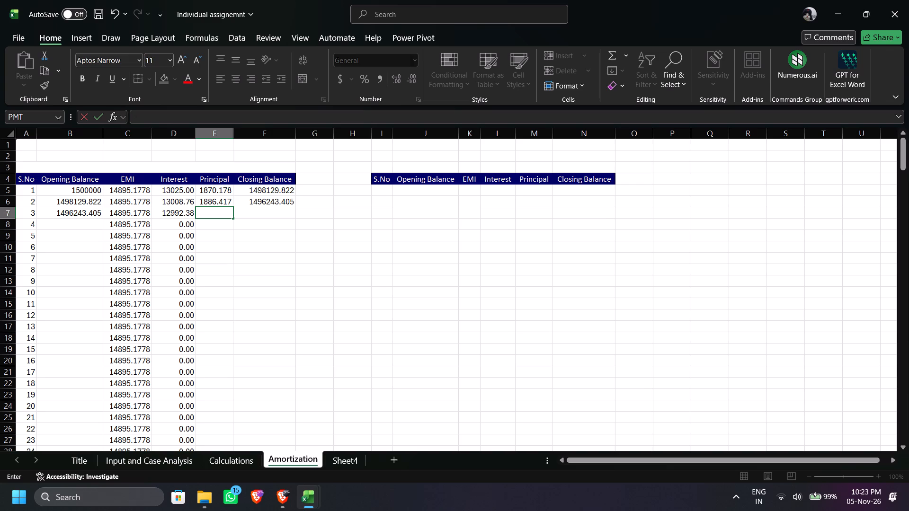
{"action": "left_click", "coordinate": [236, 221]}
{"action": "left_click", "coordinate": [215, 202]}
{"action": "left_click_drag", "start_coordinate": [233, 205], "coordinate": [233, 206]}
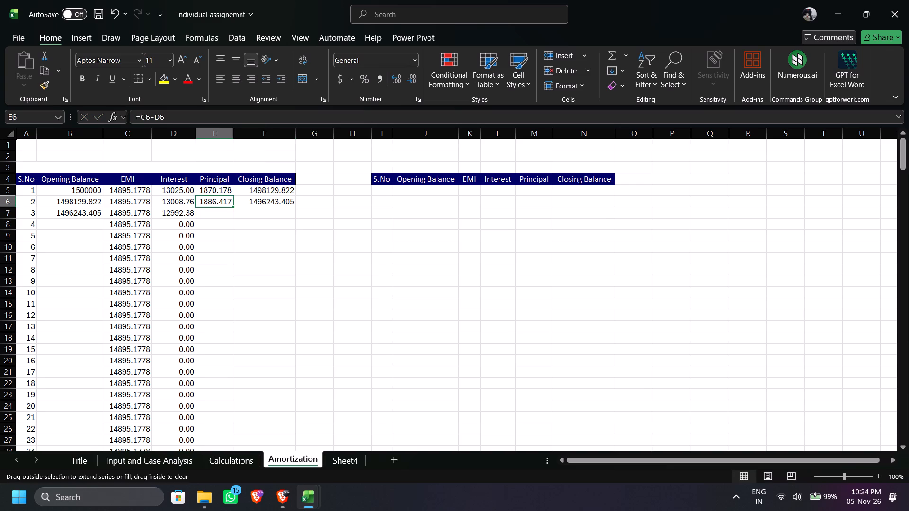
{"action": "left_click_drag", "start_coordinate": [233, 206], "coordinate": [235, 214]}
{"action": "left_click", "coordinate": [219, 193]}
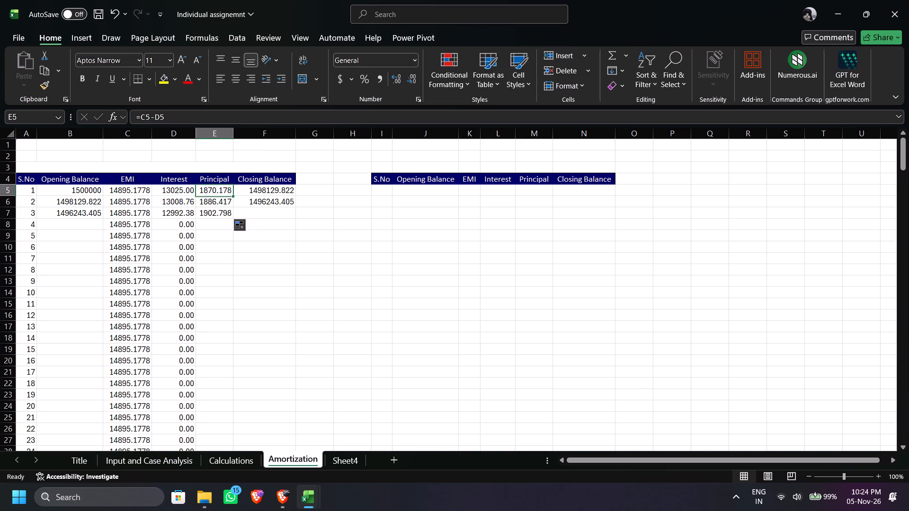
{"action": "left_click_drag", "start_coordinate": [232, 197], "coordinate": [233, 216]}
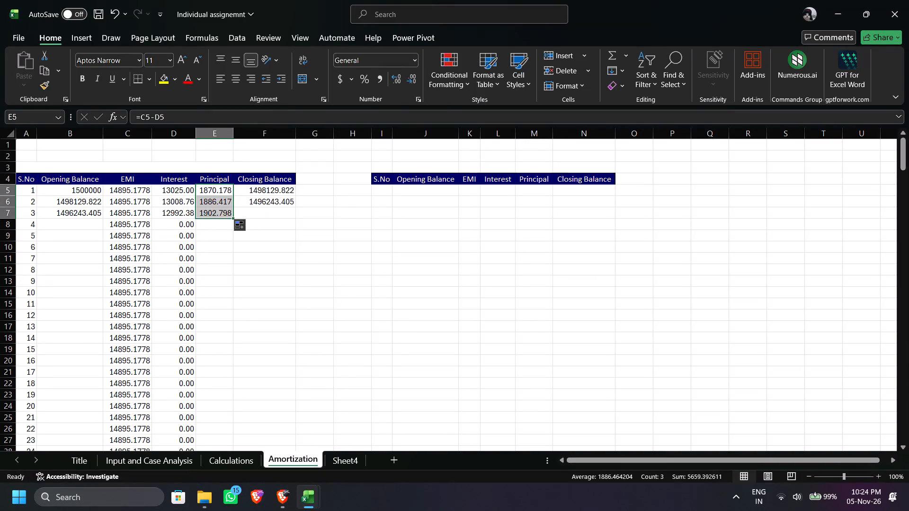
Extend the Closing Balance formula from F6 down to the third month in F7.
{"action": "left_click", "coordinate": [275, 219]}
{"action": "left_click", "coordinate": [276, 216]}
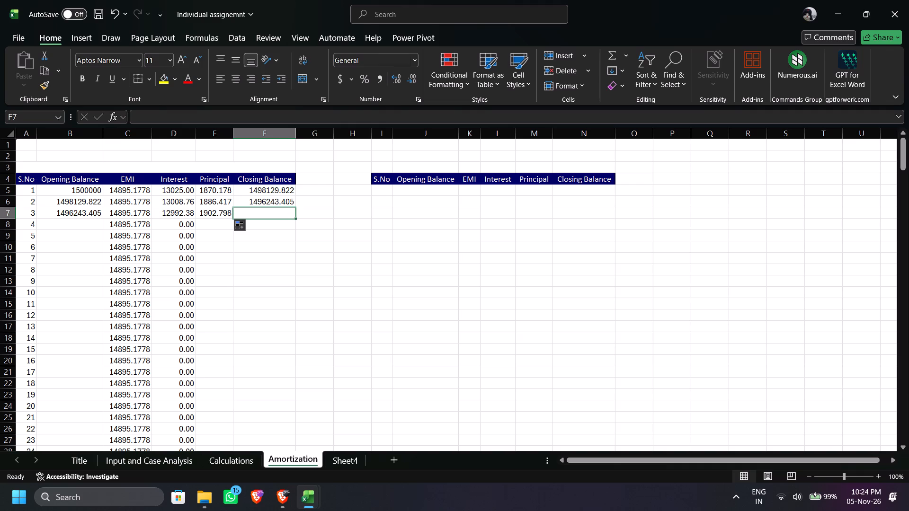
{"action": "left_click", "coordinate": [285, 195]}
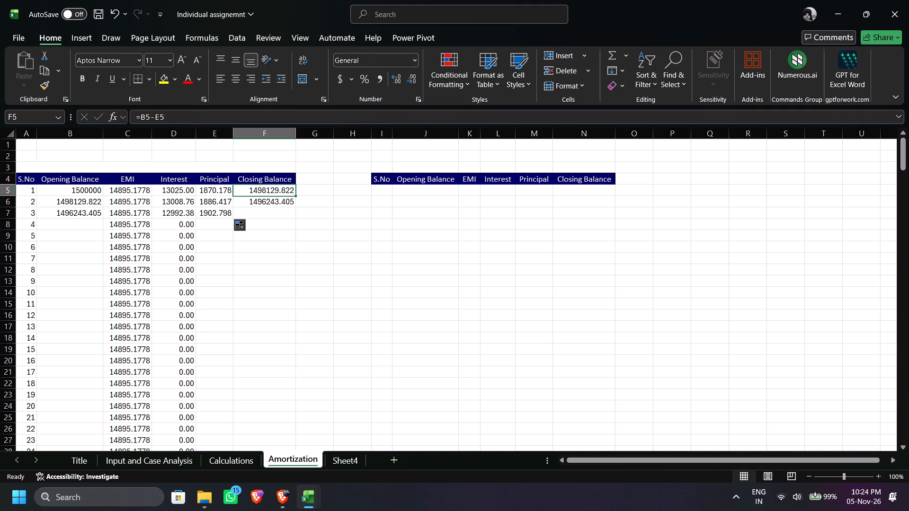
{"action": "left_click", "coordinate": [289, 200]}
{"action": "left_click_drag", "start_coordinate": [294, 206], "coordinate": [296, 216]}
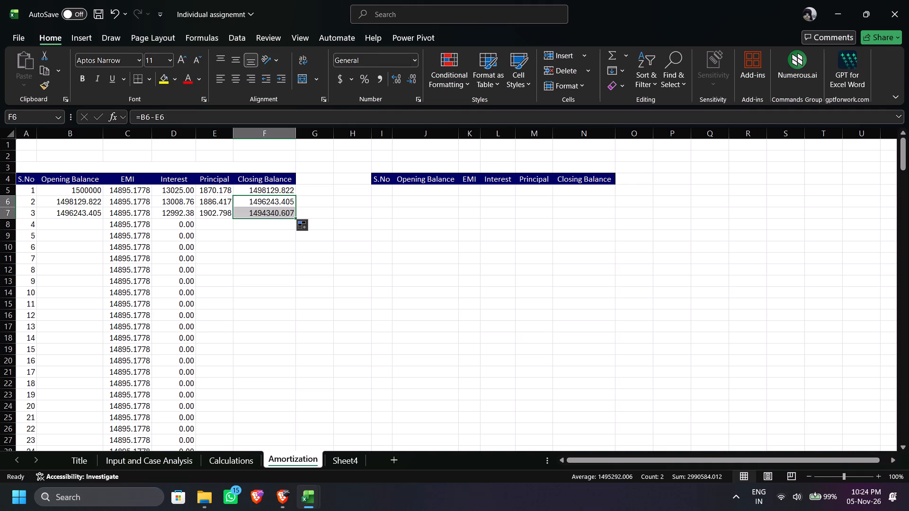
Fill the second and third months' formulas, B6:F7, down through serial number 240 in row 244.
{"action": "left_click", "coordinate": [88, 207]}
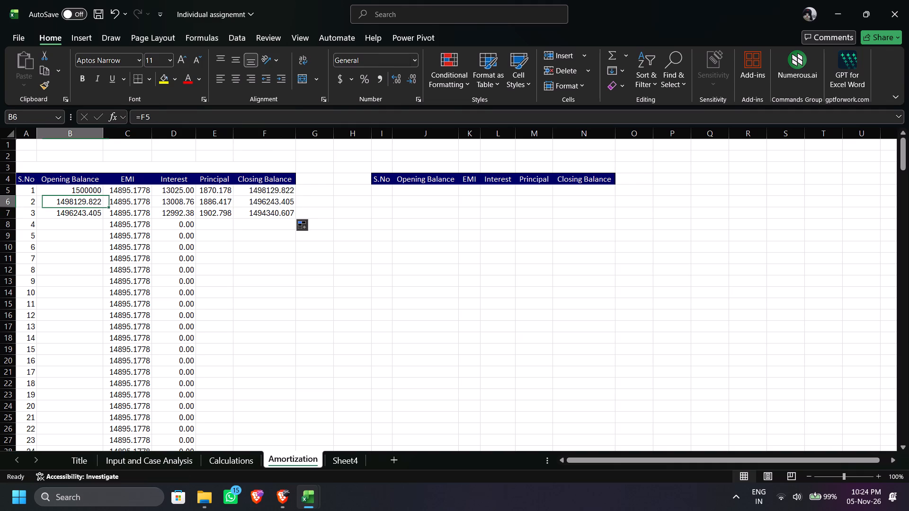
{"action": "left_click_drag", "start_coordinate": [92, 202], "coordinate": [257, 214]}
{"action": "double_click", "coordinate": [296, 217]}
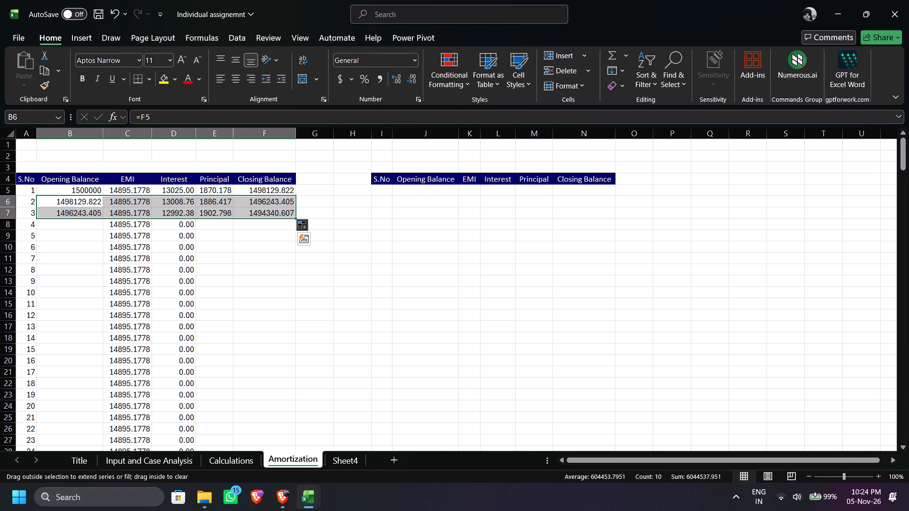
{"action": "left_click_drag", "start_coordinate": [296, 217], "coordinate": [312, 510]}
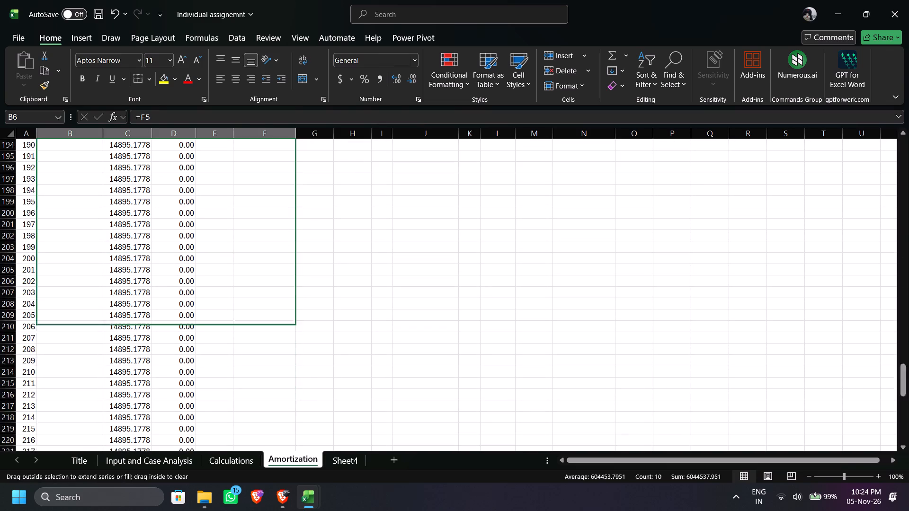
{"action": "left_click_drag", "start_coordinate": [312, 510], "coordinate": [310, 421]}
{"action": "scroll", "coordinate": [311, 383], "scroll_direction": "up", "scroll_amount": 15}
{"action": "scroll", "coordinate": [306, 381], "scroll_direction": "down", "scroll_amount": 12}
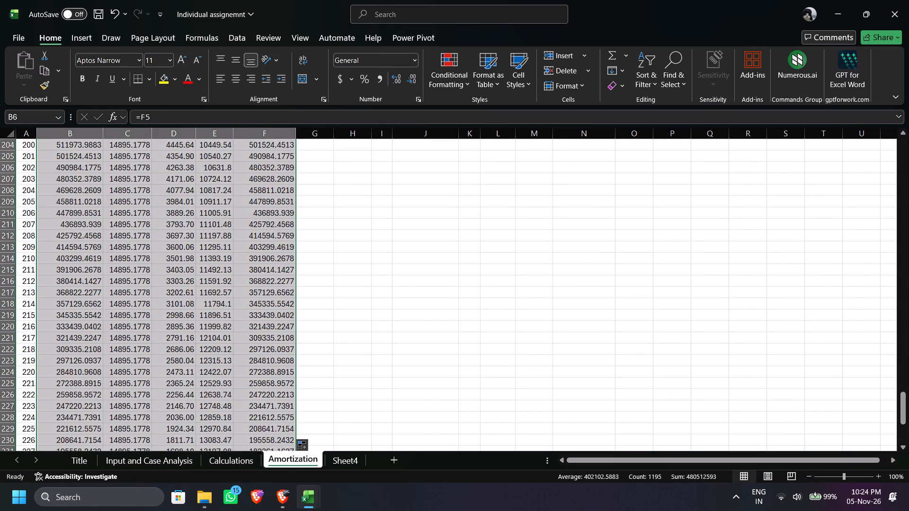
{"action": "scroll", "coordinate": [306, 381], "scroll_direction": "down", "scroll_amount": 4}
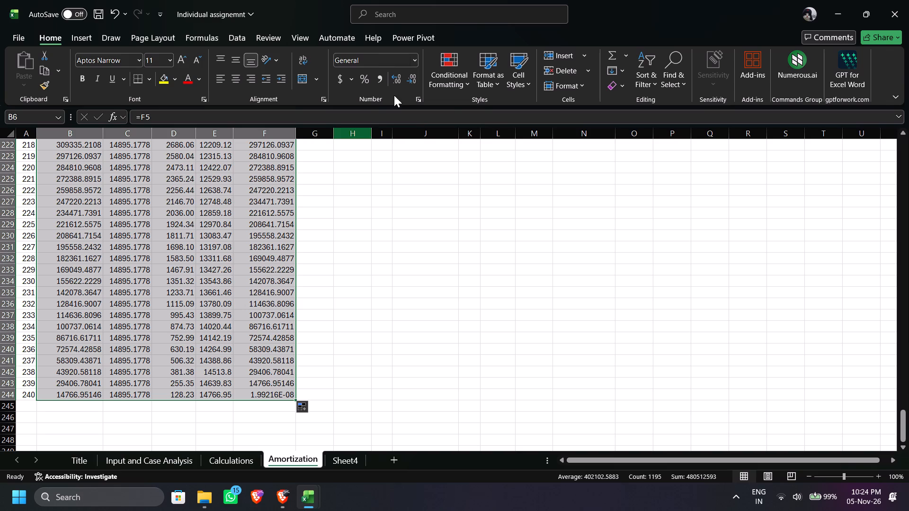
Apply the Indian rupee accounting format, ₹ English (India), to the filled schedule values in B6:F244.
{"action": "left_click", "coordinate": [418, 61]}
{"action": "left_click", "coordinate": [416, 61]}
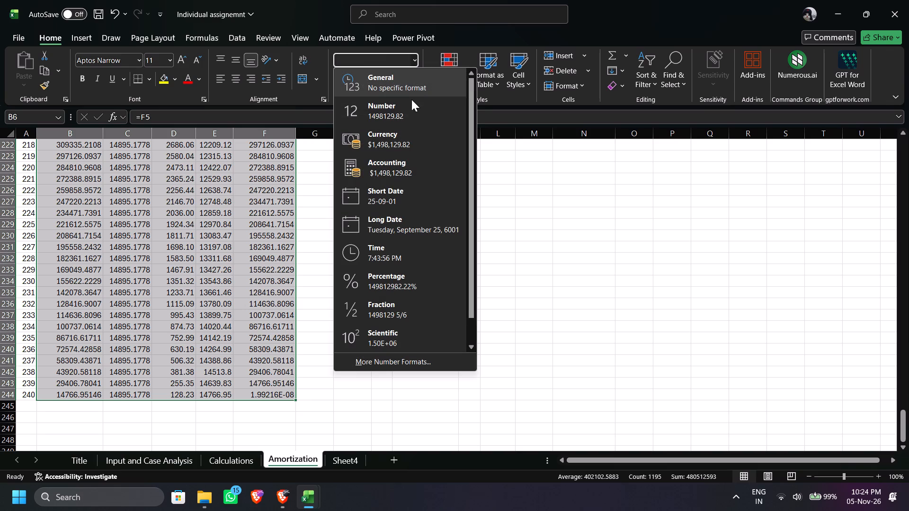
{"action": "left_click", "coordinate": [406, 155]}
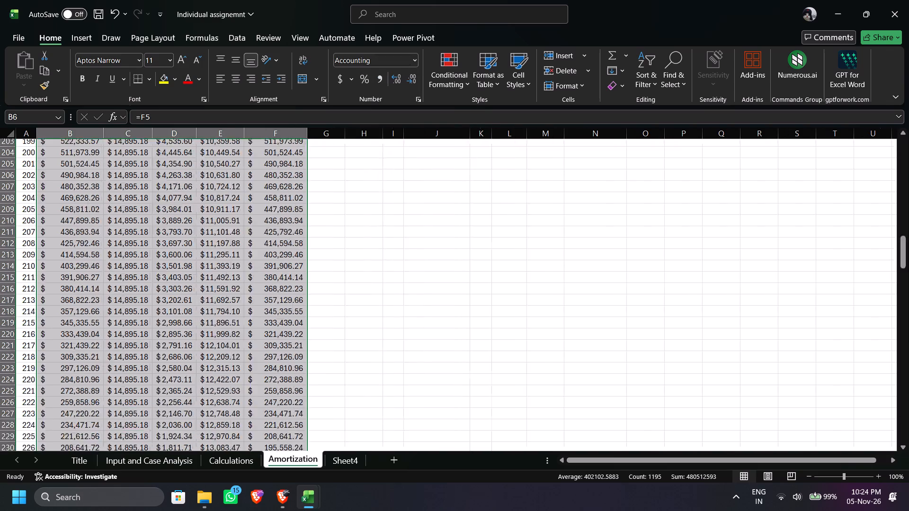
{"action": "scroll", "coordinate": [322, 284], "scroll_direction": "down", "scroll_amount": 14}
{"action": "left_click_drag", "start_coordinate": [901, 194], "coordinate": [901, 206]}
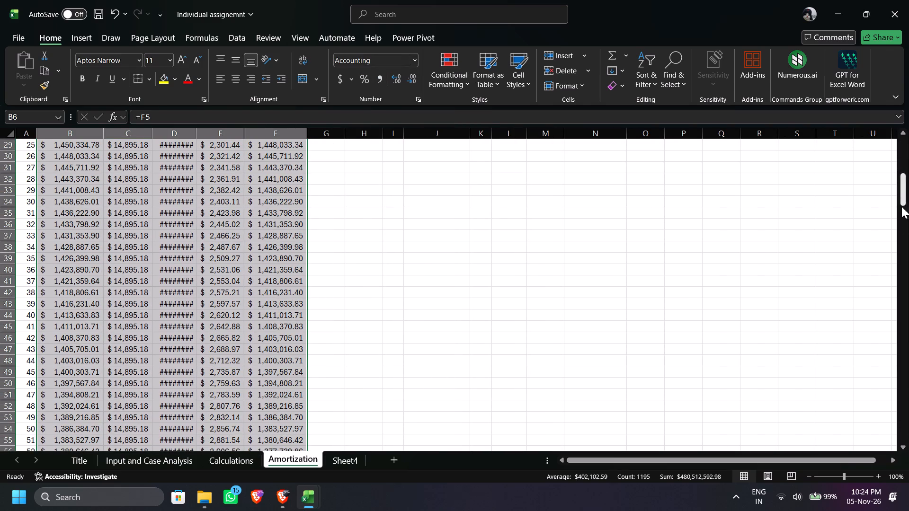
{"action": "left_click_drag", "start_coordinate": [901, 206], "coordinate": [908, 433]}
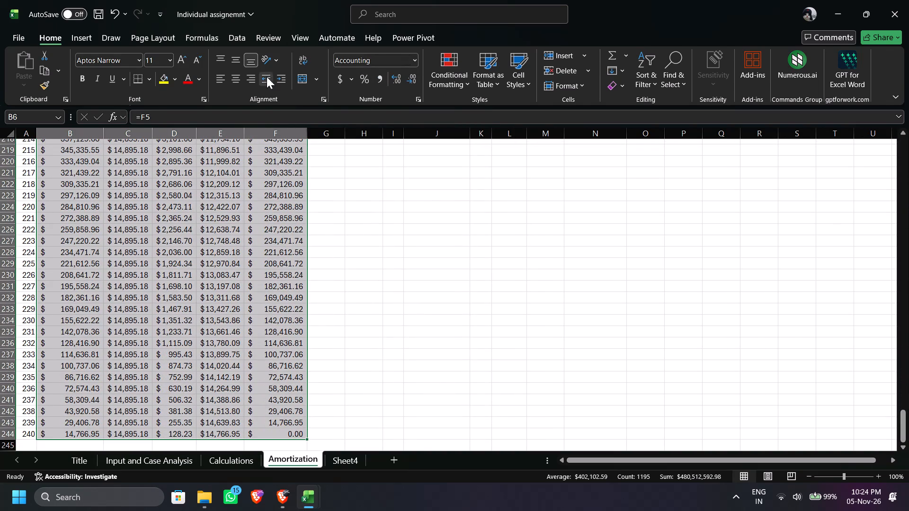
{"action": "left_click", "coordinate": [348, 79]}
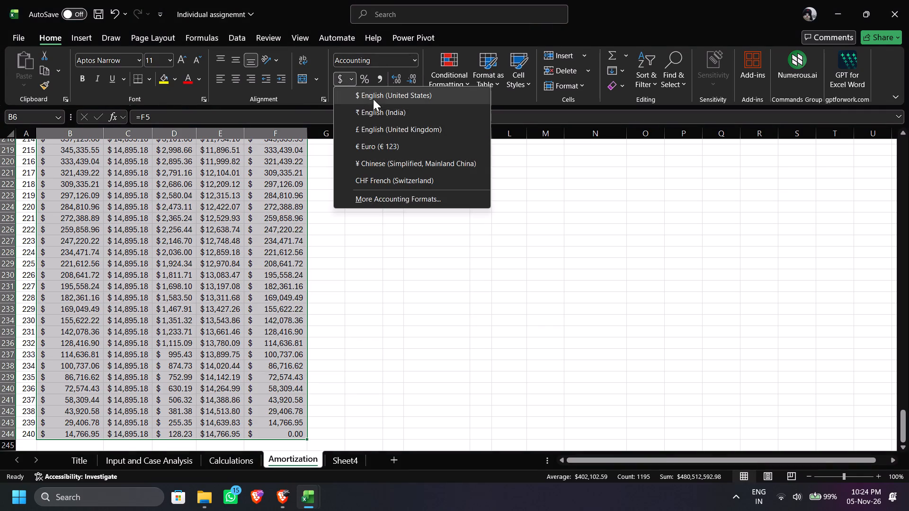
{"action": "left_click", "coordinate": [378, 109]}
{"action": "scroll", "coordinate": [377, 231], "scroll_direction": "up", "scroll_amount": 1}
{"action": "left_click", "coordinate": [358, 218]}
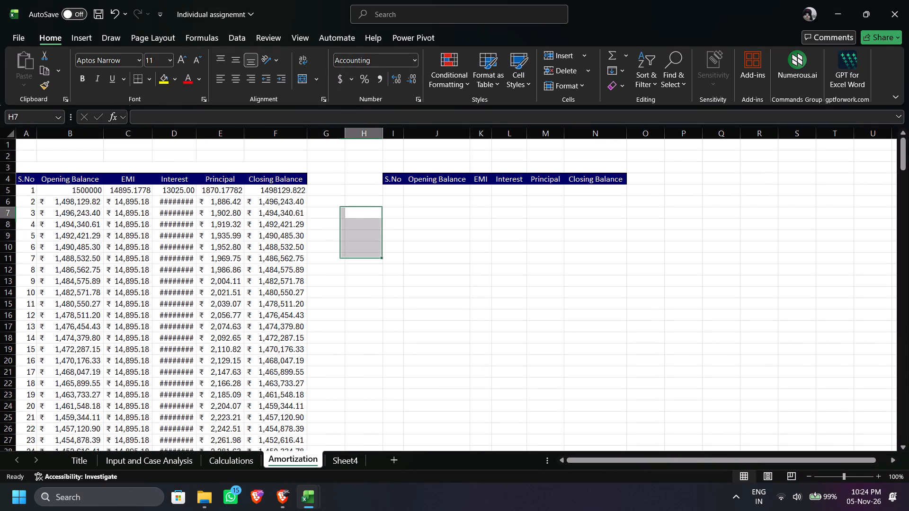
Autofit the width of the Interest column D.
{"action": "double_click", "coordinate": [198, 129]}
{"action": "left_click", "coordinate": [397, 288]}
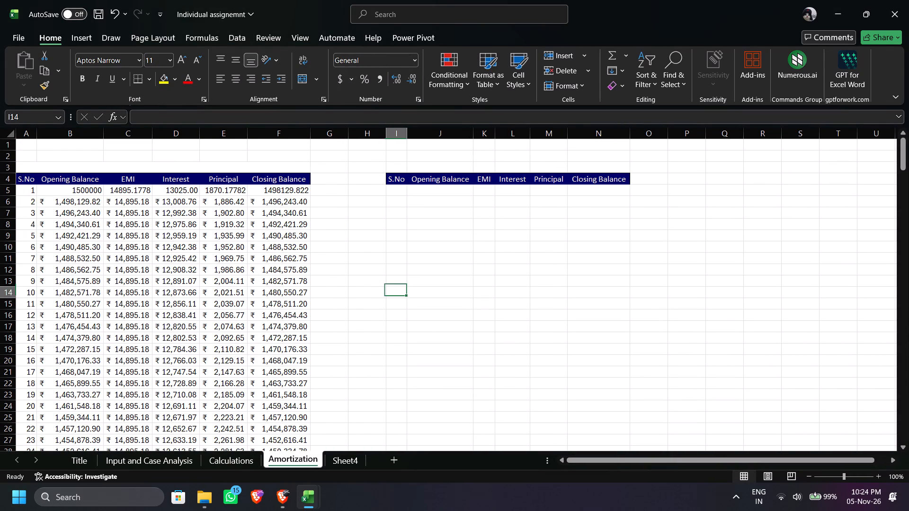
{"action": "left_click", "coordinate": [385, 207]}
Apply the ₹ English (India) accounting format to the first month's values in B5:F5.
{"action": "left_click", "coordinate": [94, 187]}
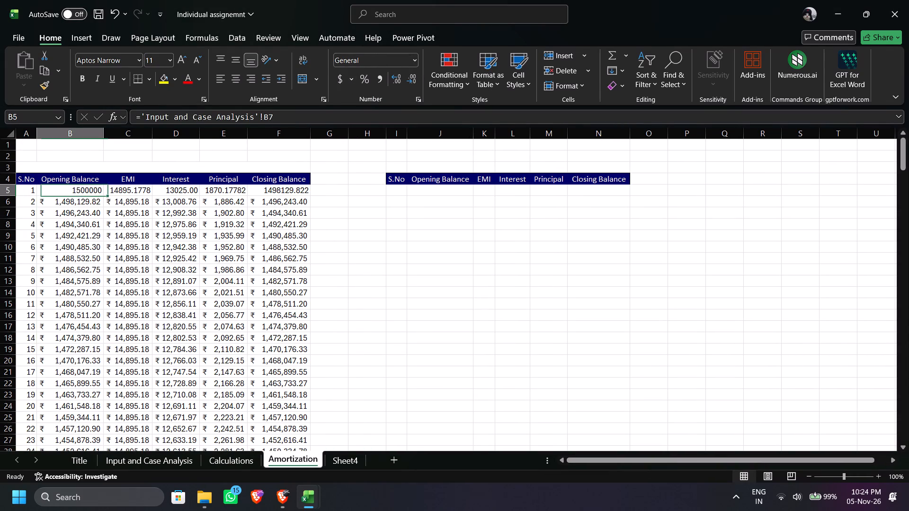
{"action": "left_click", "coordinate": [26, 180]}
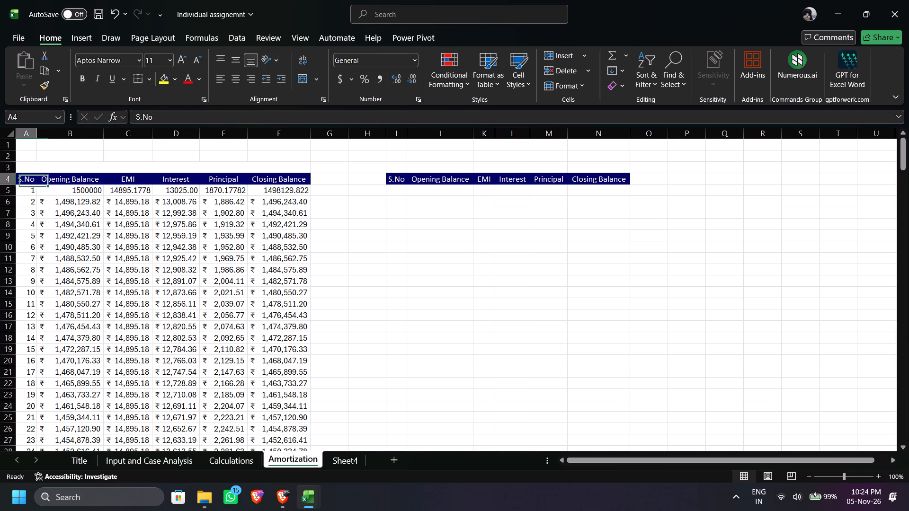
{"action": "left_click_drag", "start_coordinate": [68, 192], "coordinate": [154, 191]}
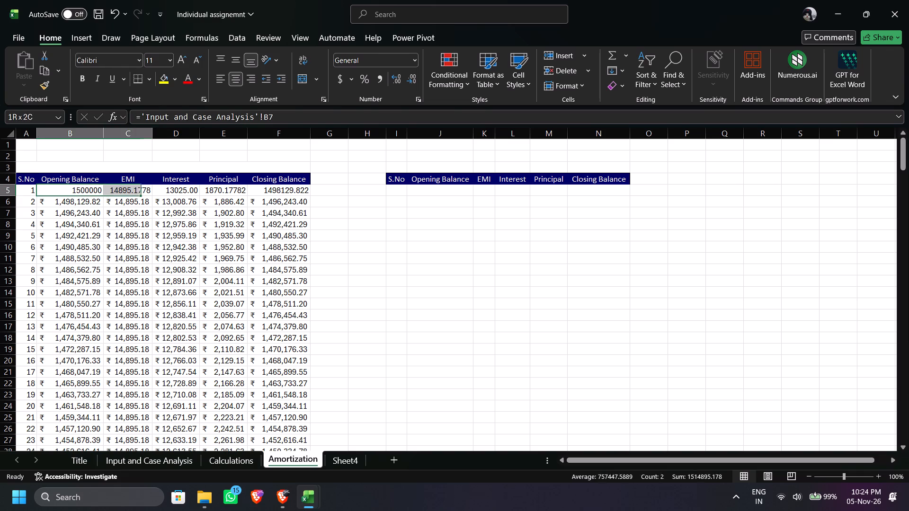
{"action": "left_click_drag", "start_coordinate": [154, 191], "coordinate": [267, 190]}
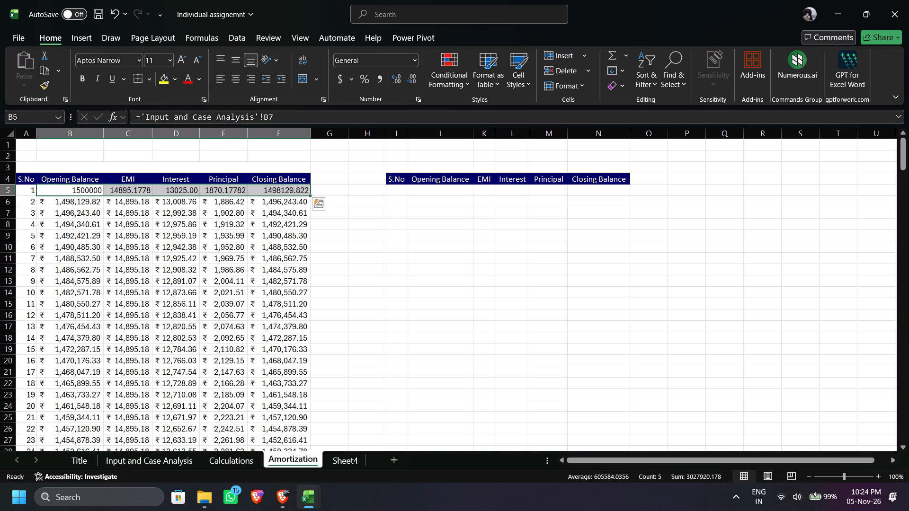
{"action": "left_click", "coordinate": [351, 80]}
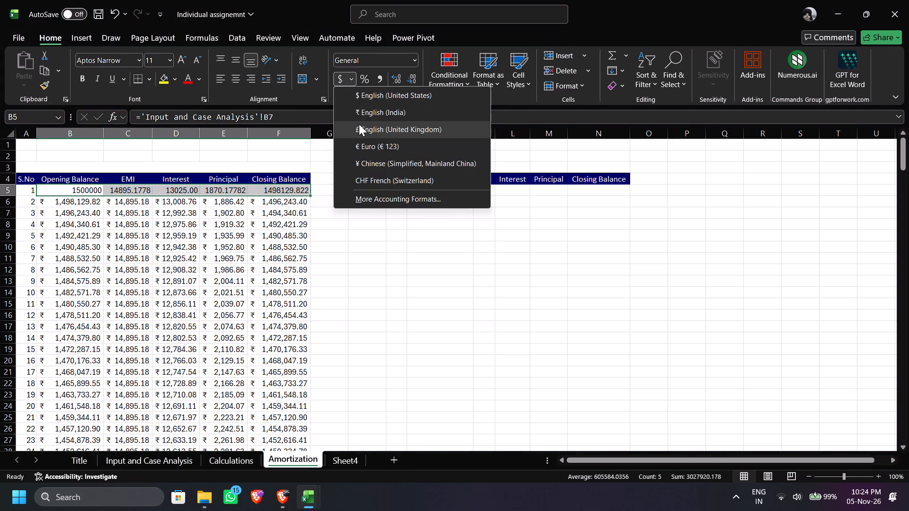
{"action": "left_click", "coordinate": [363, 117]}
{"action": "left_click", "coordinate": [409, 250]}
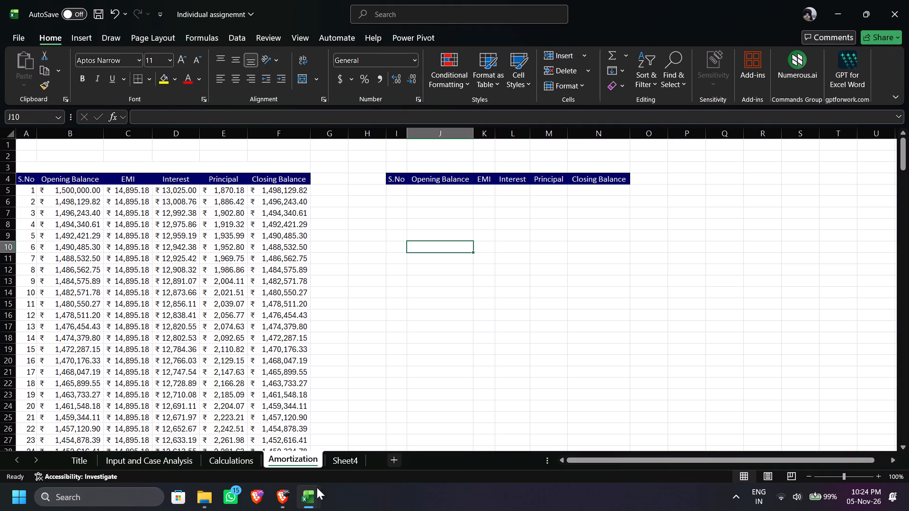
Switch to WhatsApp.
{"action": "left_click", "coordinate": [218, 495]}
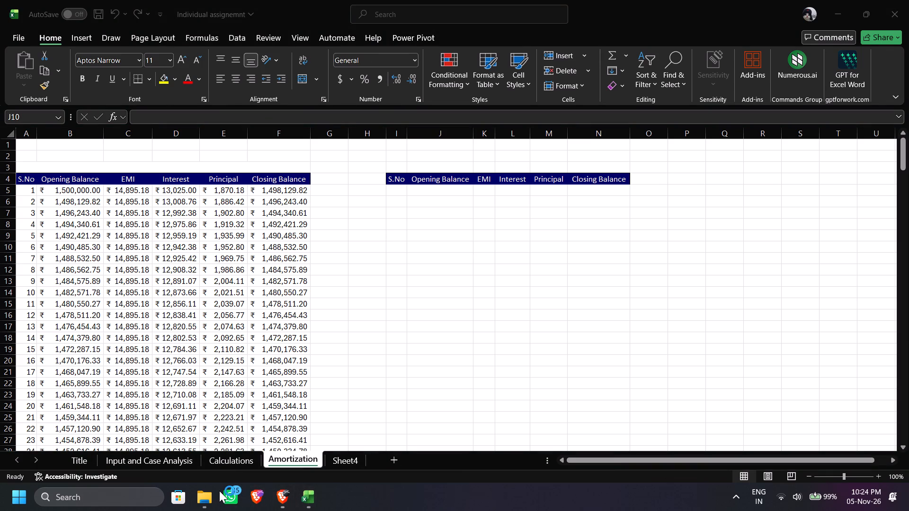
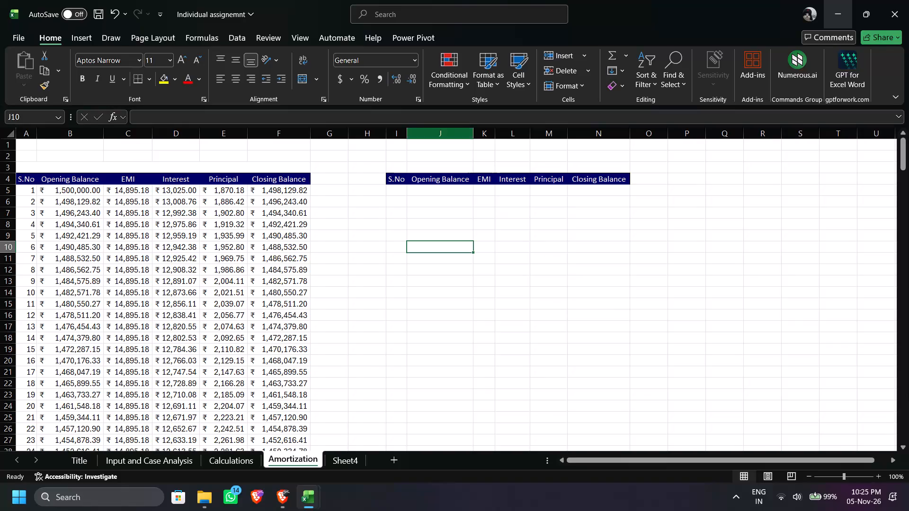
Widen columns I, K, L, M and N of the second schedule on the Amortization sheet.
{"action": "left_click_drag", "start_coordinate": [408, 131], "coordinate": [450, 136]}
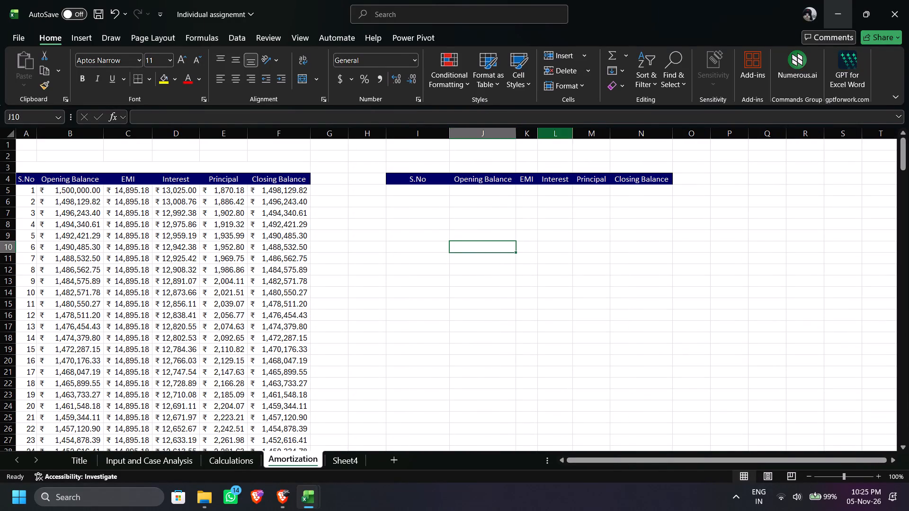
{"action": "left_click_drag", "start_coordinate": [540, 130], "coordinate": [563, 132]}
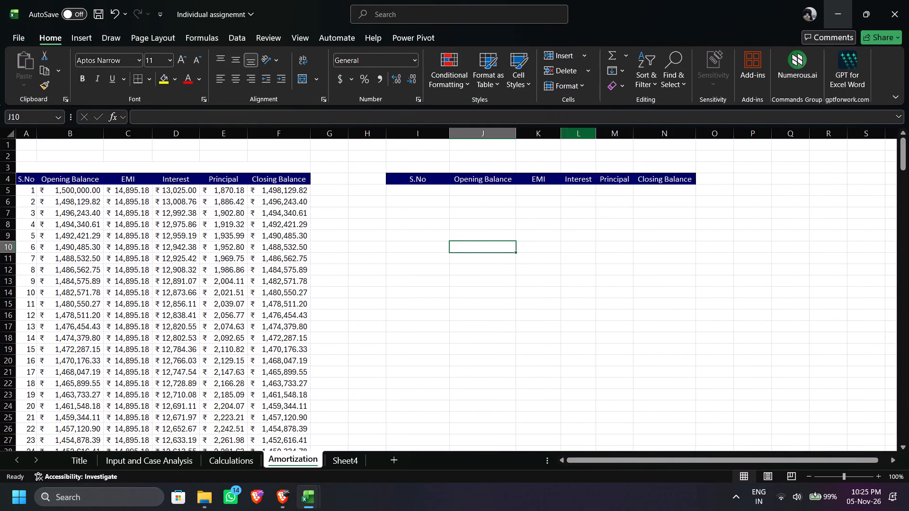
{"action": "left_click_drag", "start_coordinate": [601, 133], "coordinate": [621, 135]}
{"action": "left_click_drag", "start_coordinate": [655, 135], "coordinate": [687, 140]}
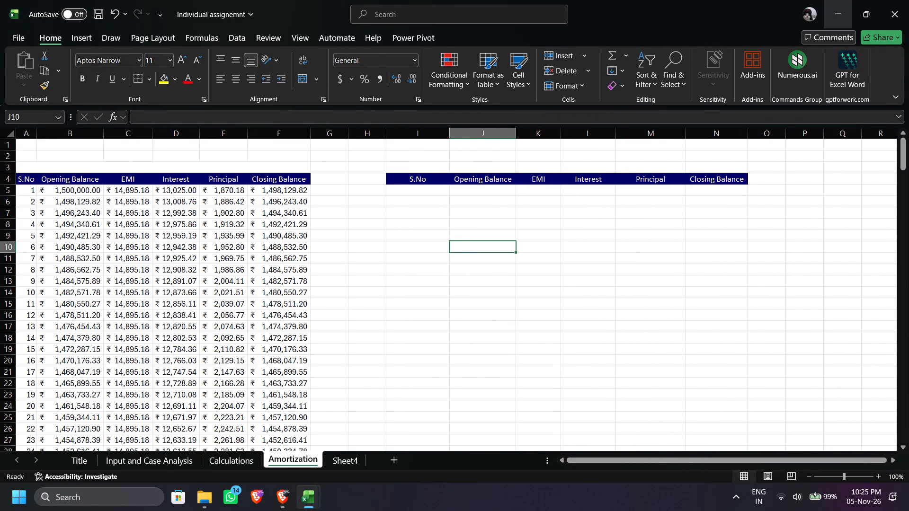
{"action": "left_click_drag", "start_coordinate": [750, 136], "coordinate": [765, 135]}
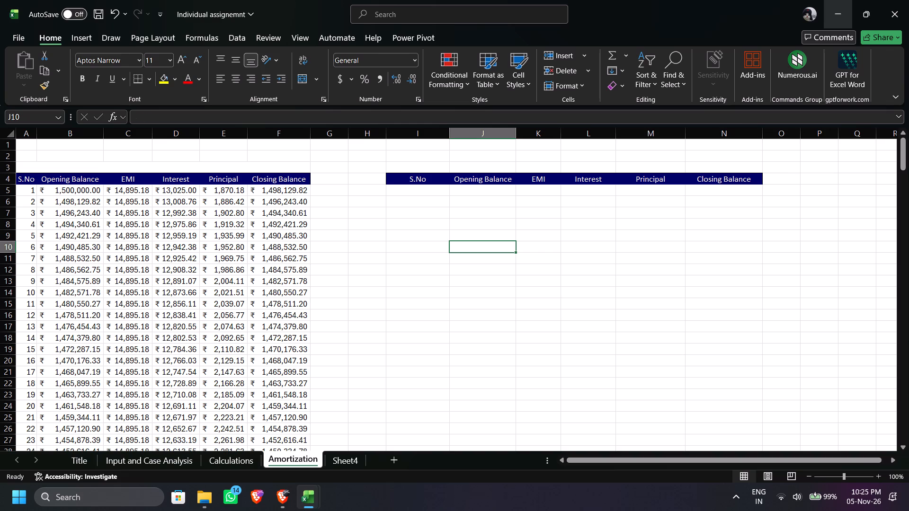
Enter serial numbers 1, 2 and 3 in I5:I7 under the second schedule's S.No header.
{"action": "left_click", "coordinate": [428, 176]}
{"action": "left_click", "coordinate": [427, 193]}
{"action": "key", "text": "1"}
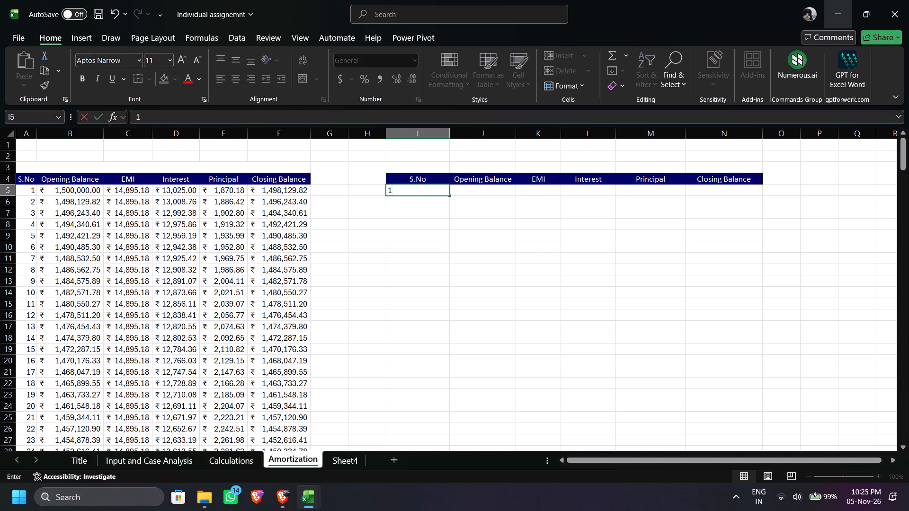
{"action": "key", "text": "Down"}
{"action": "key", "text": "2"}
{"action": "key", "text": "Down"}
{"action": "key", "text": "3"}
{"action": "key", "text": "Down"}
Extend the serial number series from I5:I7 down column I to 204.
{"action": "left_click_drag", "start_coordinate": [428, 192], "coordinate": [434, 214]}
{"action": "left_click", "coordinate": [453, 219]}
{"action": "left_click_drag", "start_coordinate": [440, 191], "coordinate": [442, 213]}
{"action": "left_click_drag", "start_coordinate": [449, 216], "coordinate": [437, 466]}
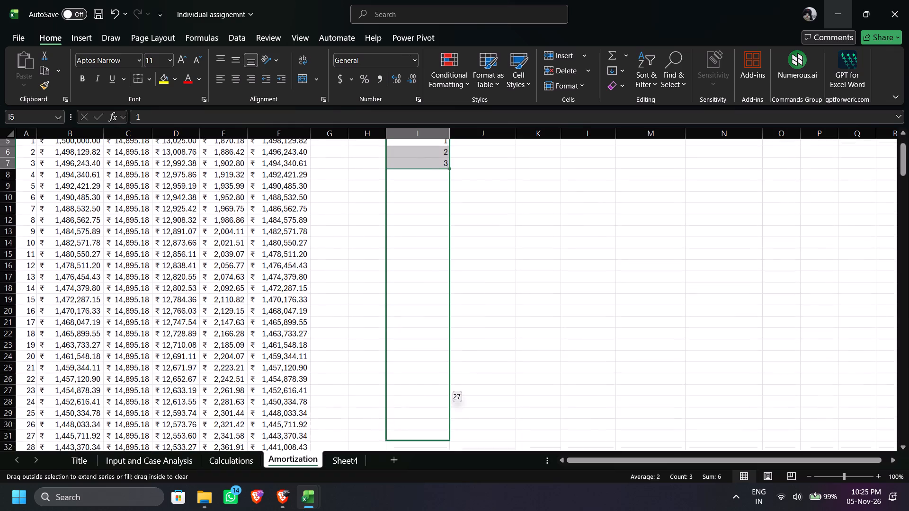
{"action": "left_click_drag", "start_coordinate": [437, 466], "coordinate": [439, 490]}
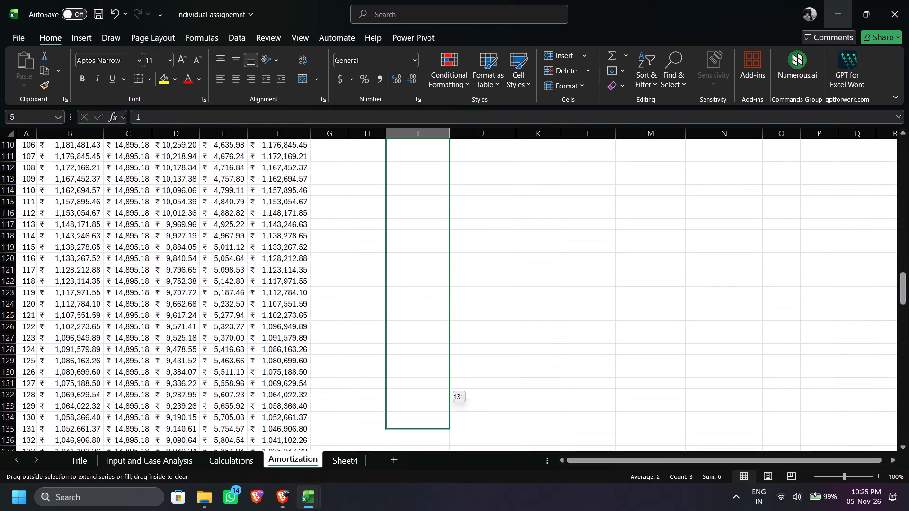
{"action": "left_click_drag", "start_coordinate": [439, 490], "coordinate": [449, 323]}
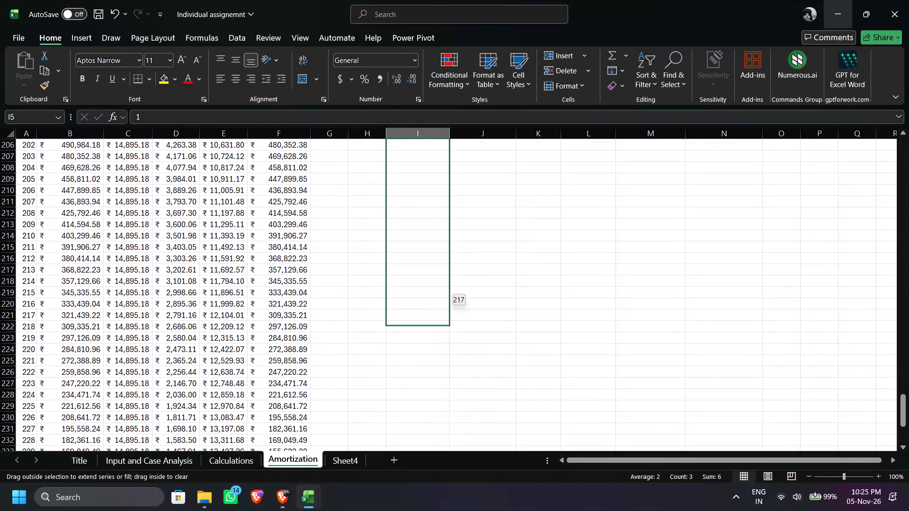
{"action": "left_click_drag", "start_coordinate": [449, 323], "coordinate": [467, 172]}
Link the second schedule's first Opening Balance, J5, to the loan amount in 'Input and Case Analysis'!B7.
{"action": "scroll", "coordinate": [453, 328], "scroll_direction": "up", "scroll_amount": 11}
{"action": "left_click_drag", "start_coordinate": [905, 382], "coordinate": [908, 261]}
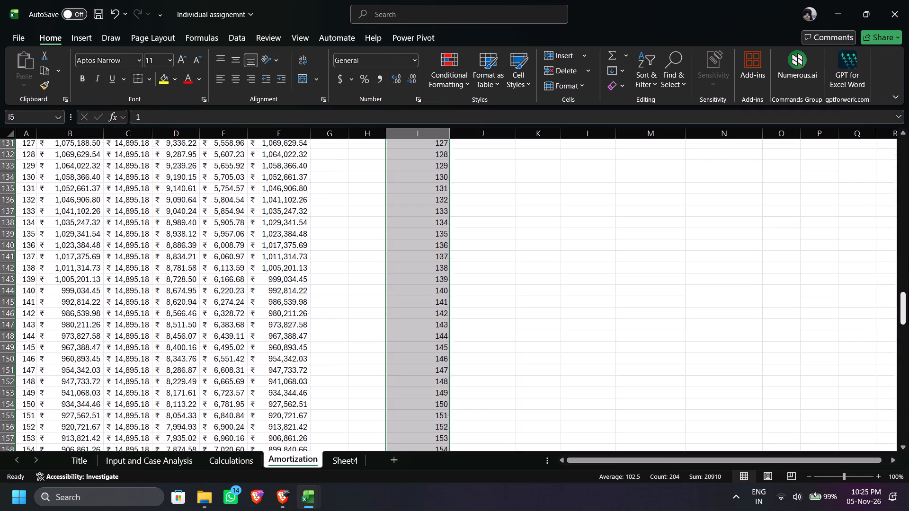
{"action": "left_click_drag", "start_coordinate": [908, 261], "coordinate": [908, 139]}
{"action": "left_click", "coordinate": [480, 196]}
{"action": "left_click", "coordinate": [480, 193]}
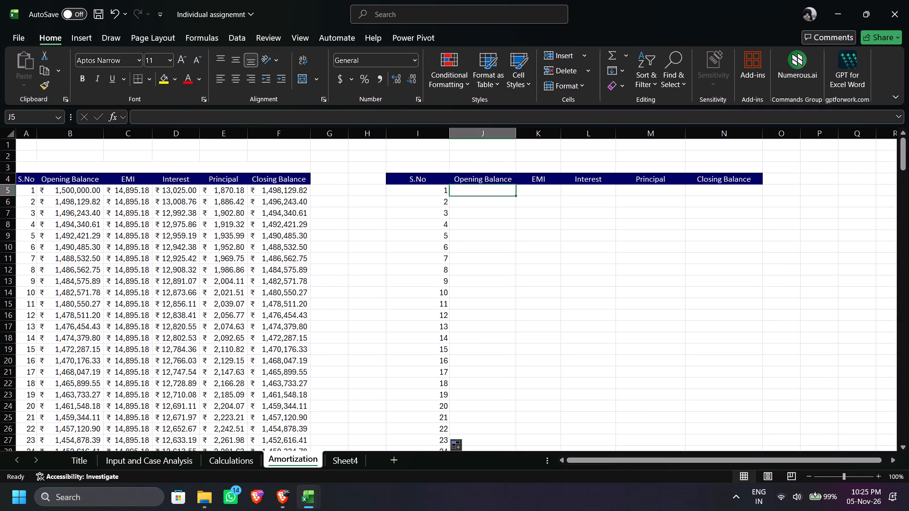
{"action": "key", "text": "equal"}
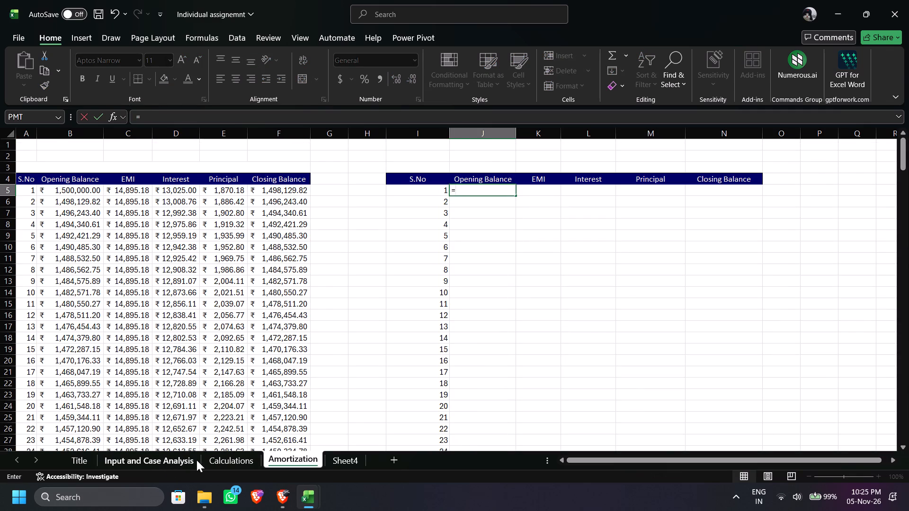
{"action": "left_click", "coordinate": [145, 462]}
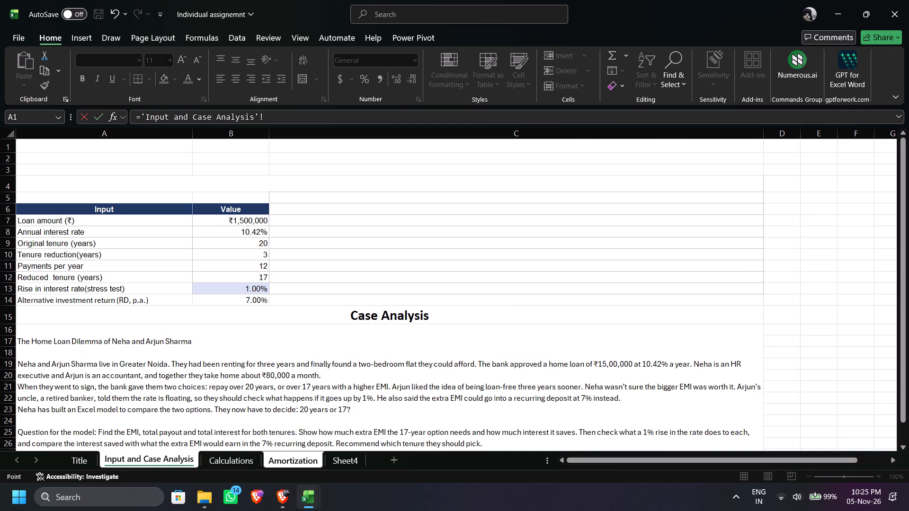
{"action": "left_click", "coordinate": [245, 219]}
{"action": "key", "text": "Return"}
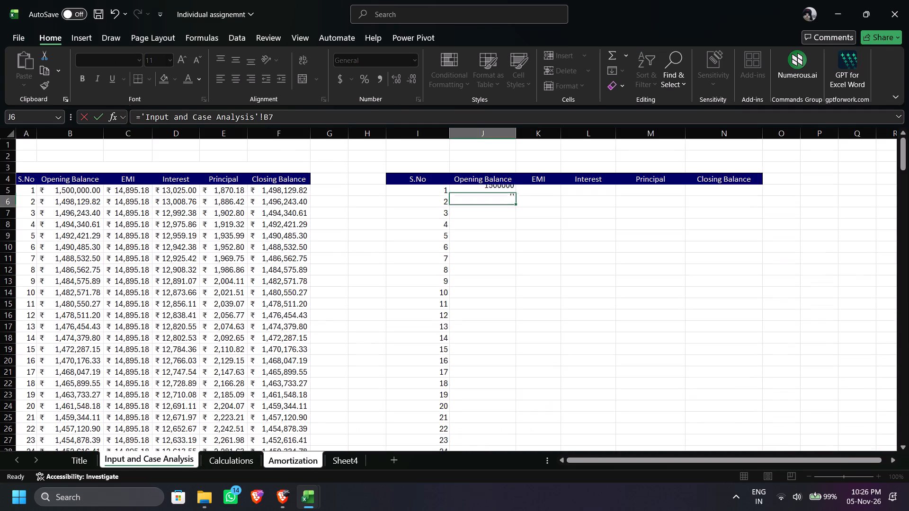
Link the first EMI in K5 to the reduced-tenure EMI with the absolute reference =Calculations!$C$11.
{"action": "left_click", "coordinate": [524, 193]}
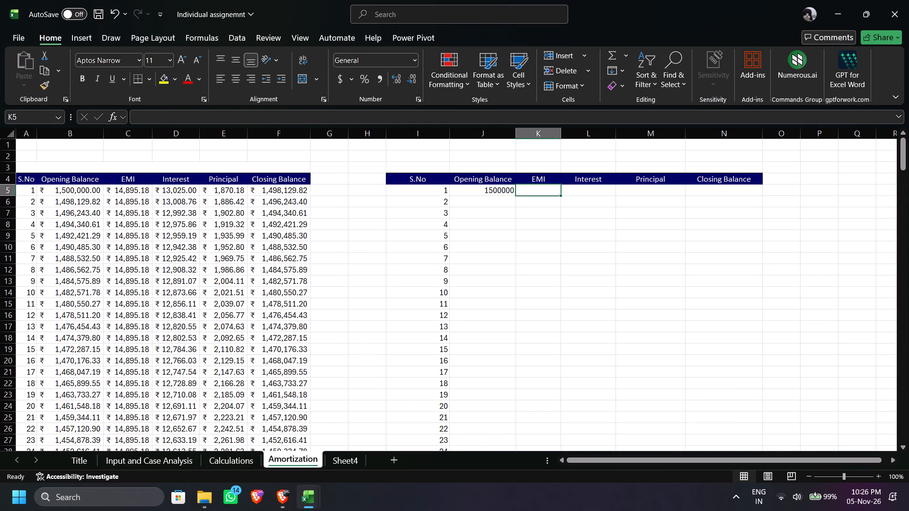
{"action": "key", "text": "equal"}
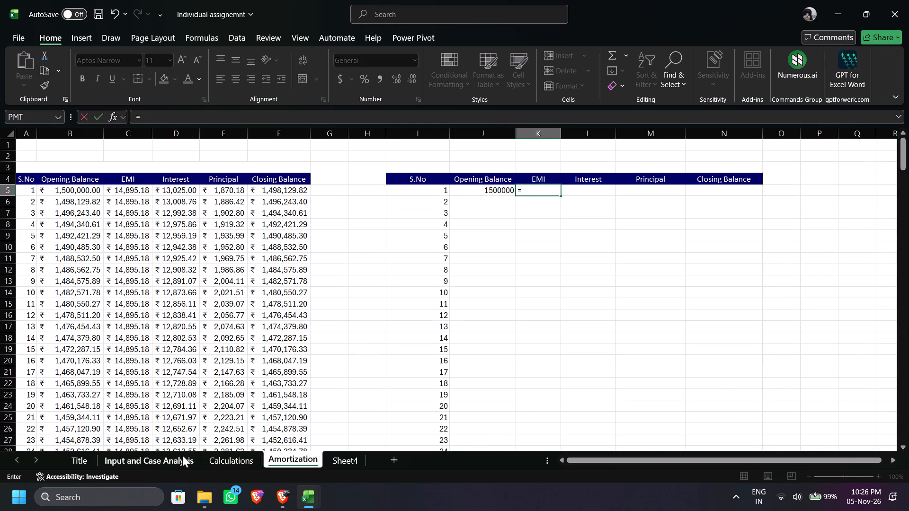
{"action": "left_click", "coordinate": [182, 455]}
{"action": "left_click", "coordinate": [236, 456]}
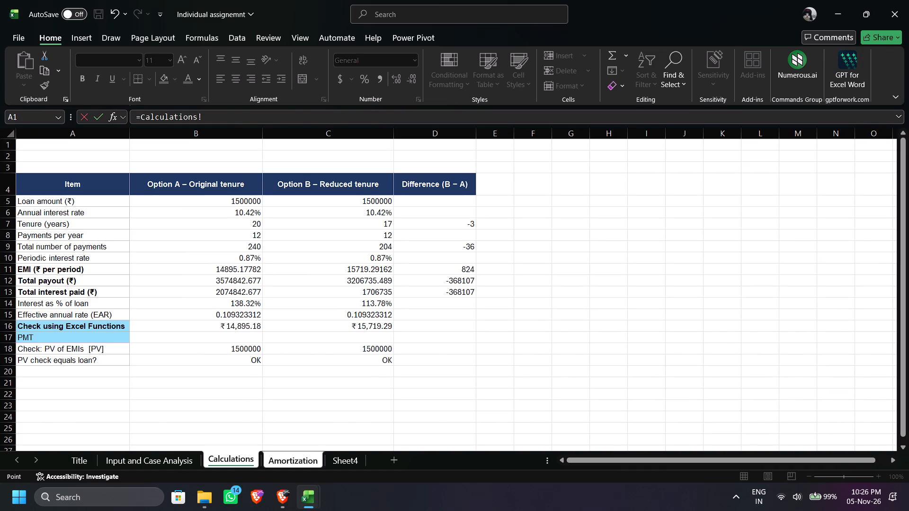
{"action": "left_click", "coordinate": [355, 268]}
{"action": "key", "text": "F4"}
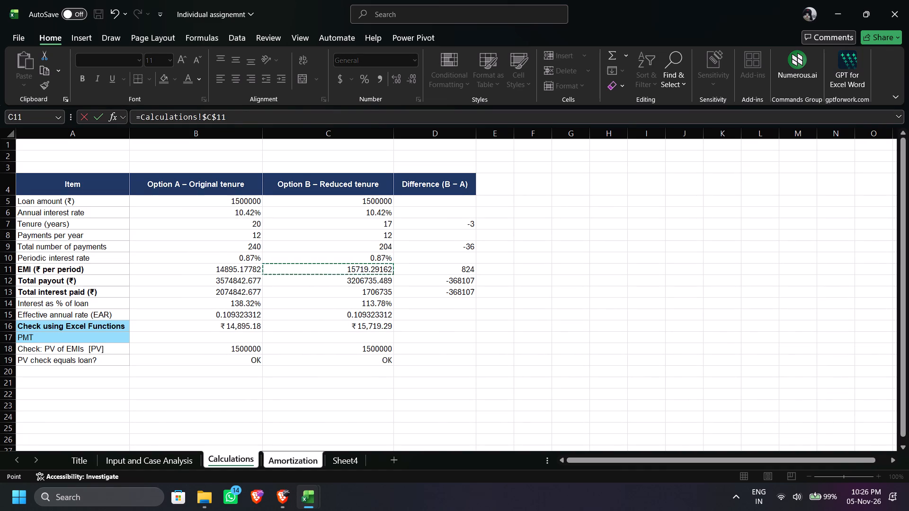
{"action": "key", "text": "Return"}
Calculate the first month's Interest in L5 with the formula =J5*Calculations!$C$10.
{"action": "left_click", "coordinate": [599, 189]}
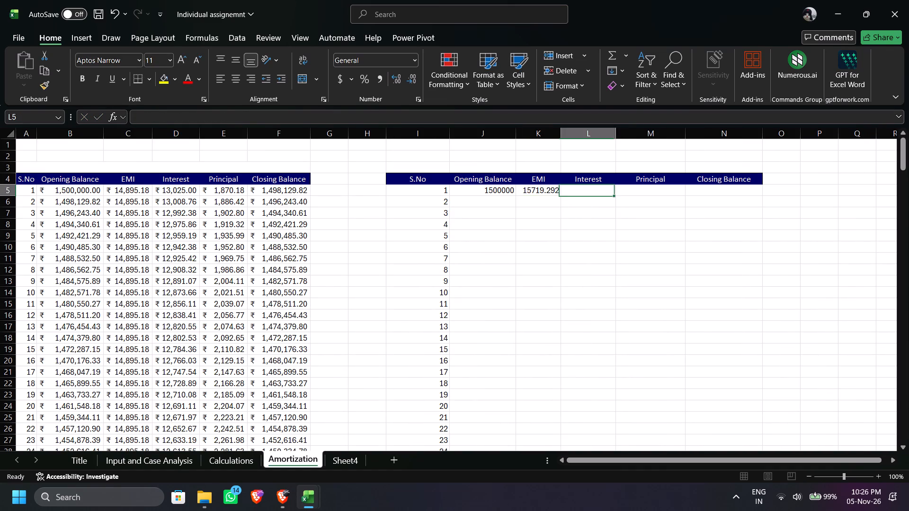
{"action": "key", "text": "equal"}
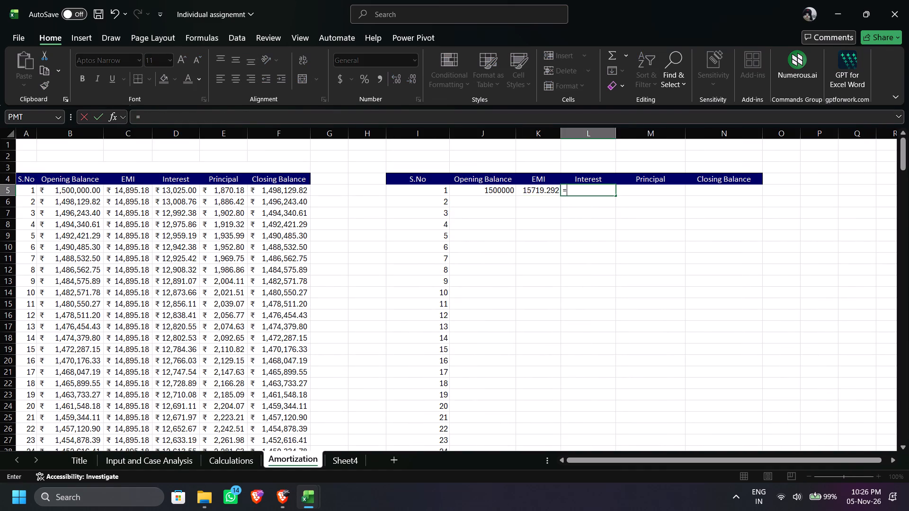
{"action": "left_click", "coordinate": [504, 188]}
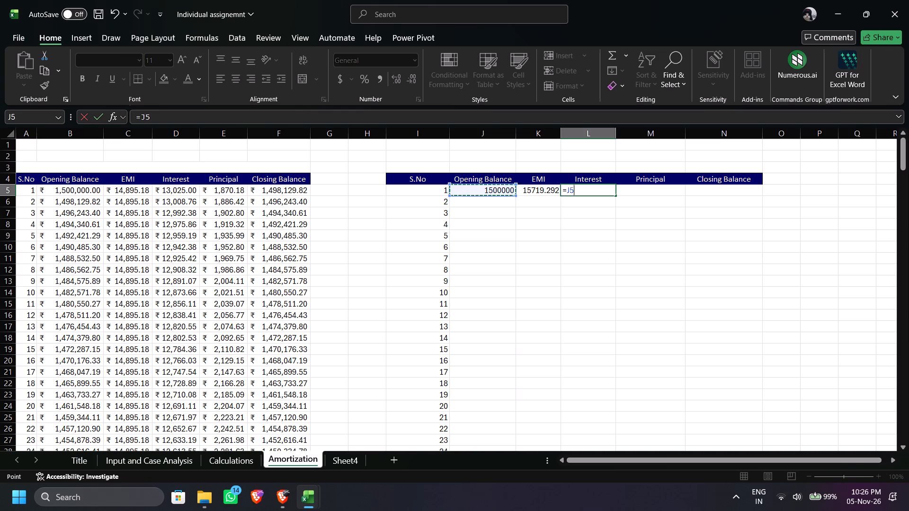
{"action": "key", "text": "shift+asterisk"}
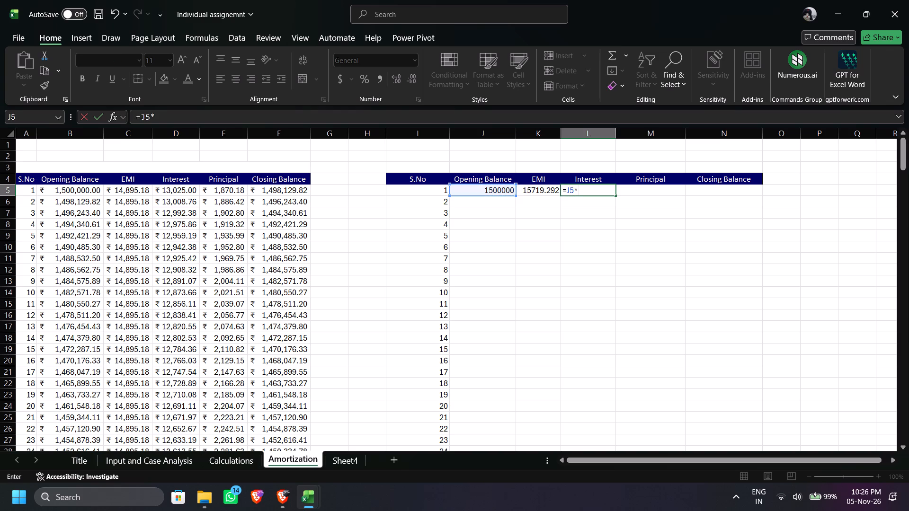
{"action": "left_click", "coordinate": [237, 455]}
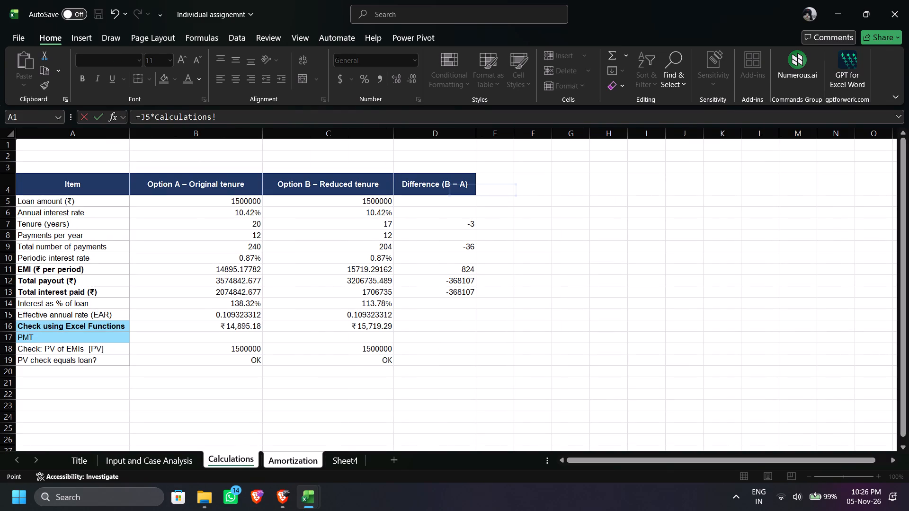
{"action": "left_click", "coordinate": [354, 261]}
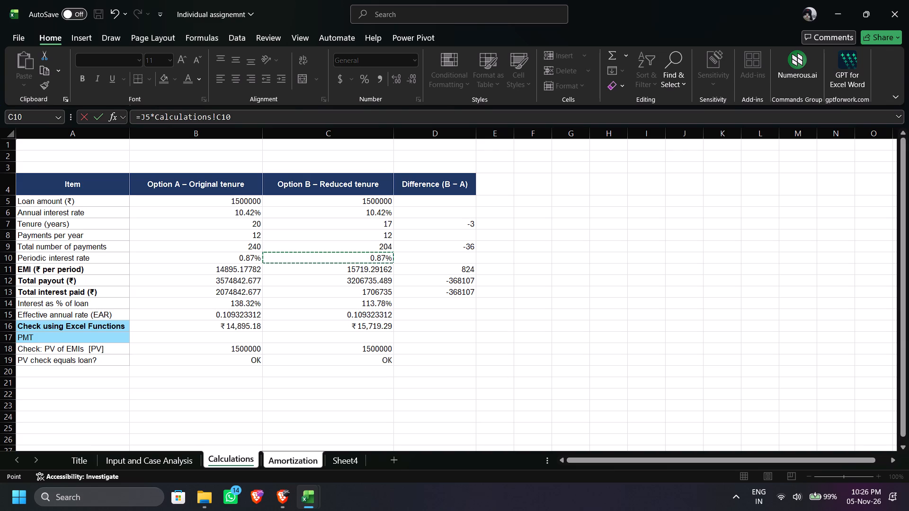
{"action": "key", "text": "F4"}
{"action": "key", "text": "Return"}
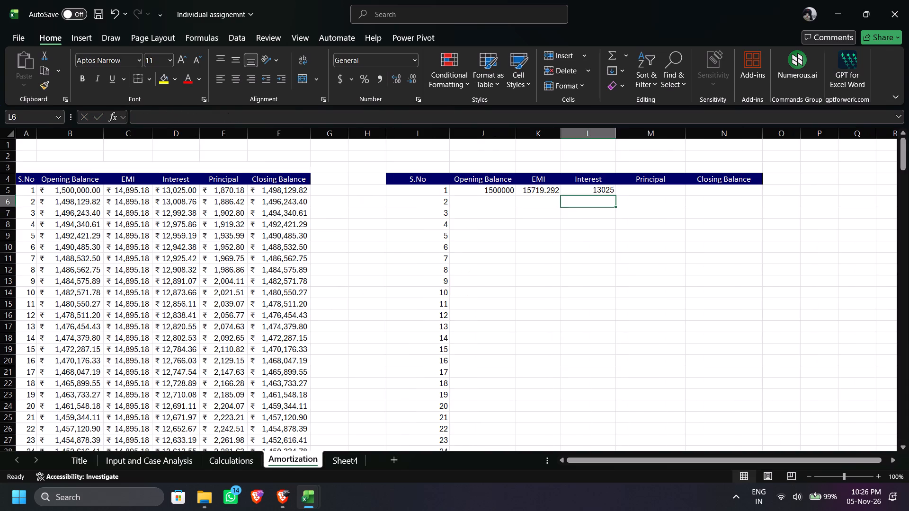
Fill the Interest formula in L5 and the EMI formula in K5 down through month 204.
{"action": "left_click", "coordinate": [617, 194]}
{"action": "left_click", "coordinate": [610, 191]}
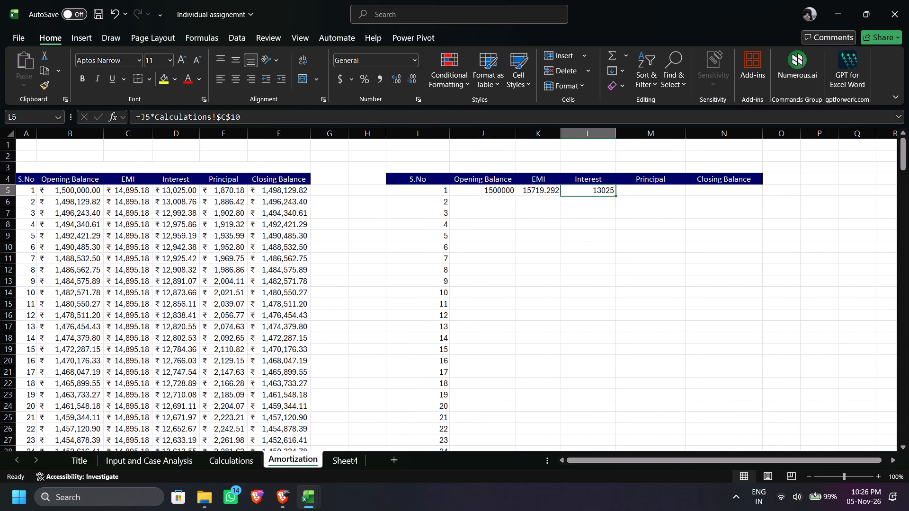
{"action": "double_click", "coordinate": [613, 194]}
{"action": "left_click", "coordinate": [548, 195]}
{"action": "double_click", "coordinate": [560, 194]}
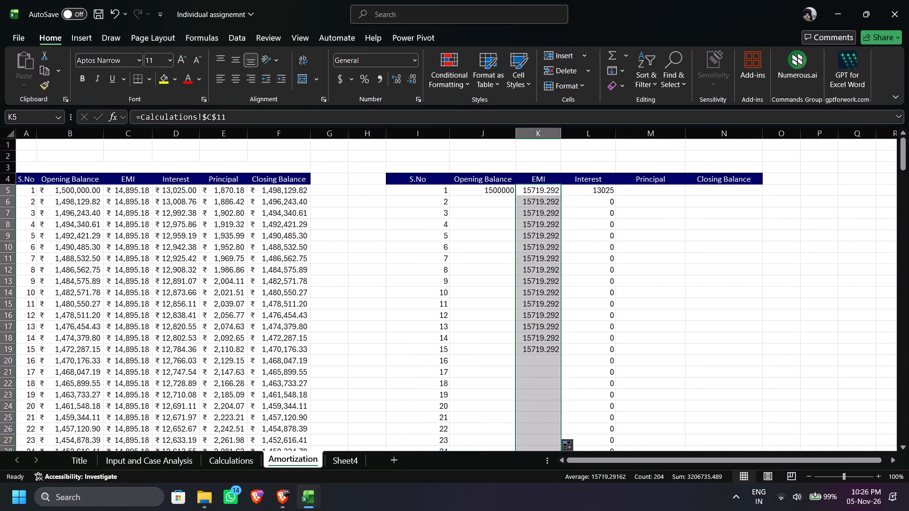
Calculate the first month's Principal in M5 as =K5-L5 and fill it down the second schedule.
{"action": "left_click", "coordinate": [667, 193]}
{"action": "key", "text": "equal"}
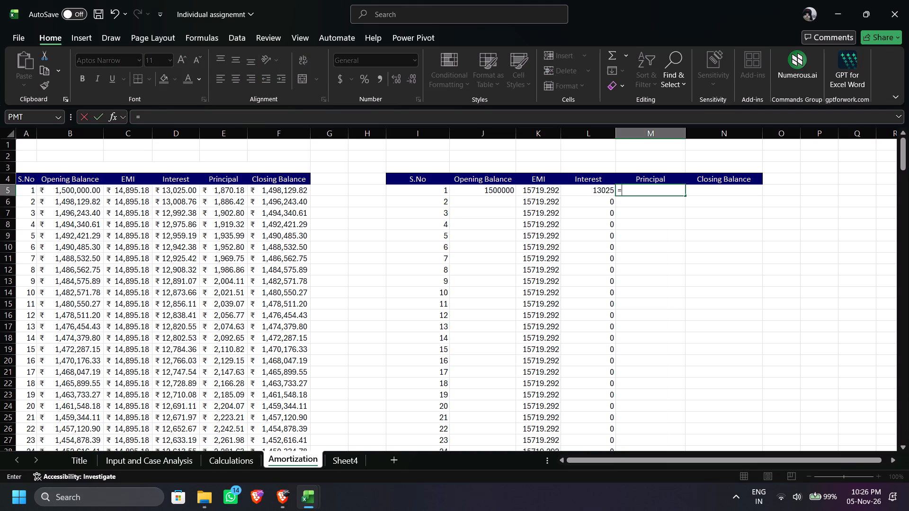
{"action": "left_click", "coordinate": [548, 190]}
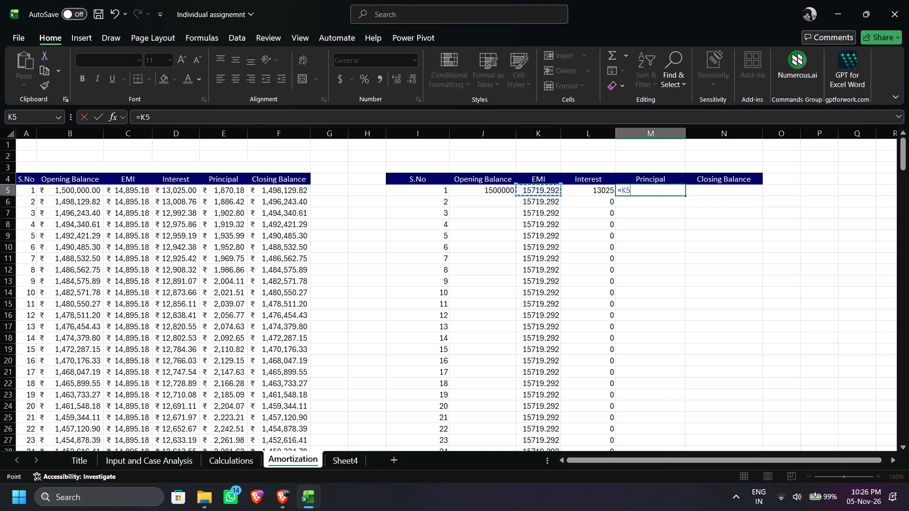
{"action": "key", "text": "minus"}
{"action": "left_click", "coordinate": [572, 190]}
{"action": "key", "text": "Return"}
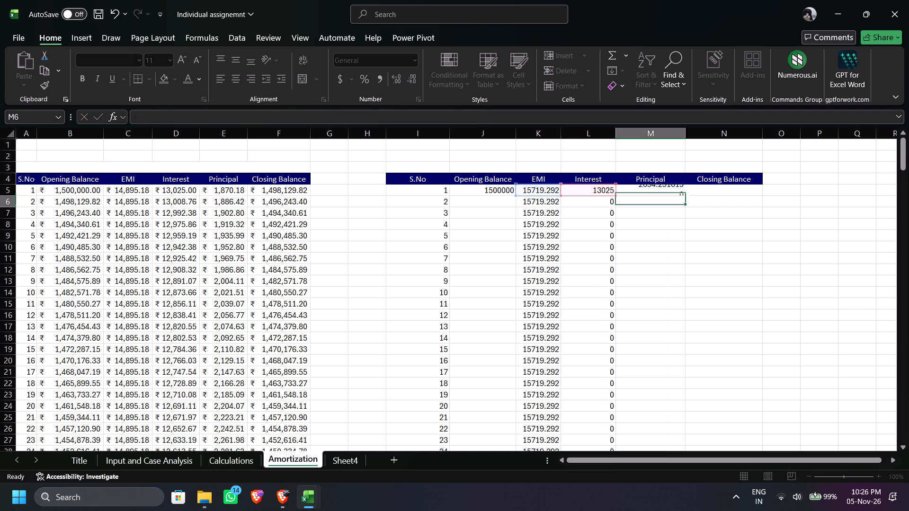
{"action": "left_click", "coordinate": [633, 189]}
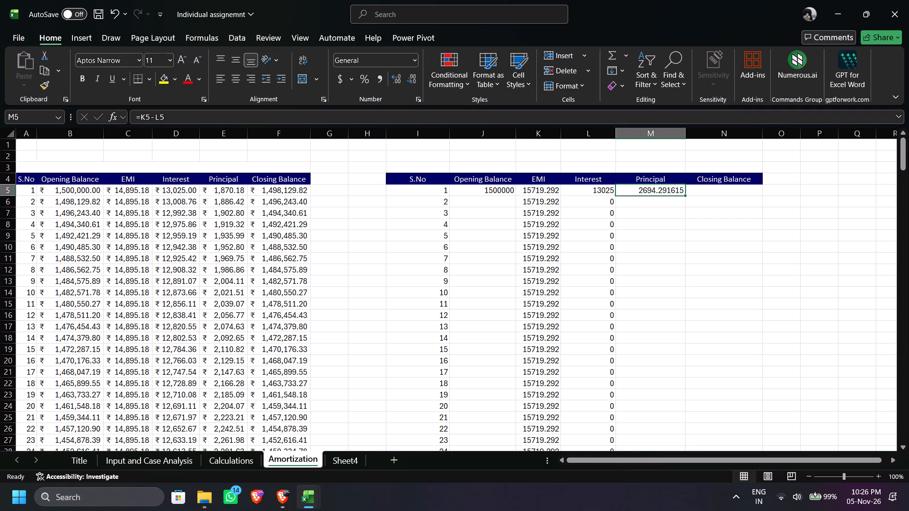
{"action": "double_click", "coordinate": [686, 193]}
Calculate the first month's Closing Balance in N5 with the formula =J5-M5.
{"action": "left_click", "coordinate": [743, 187]}
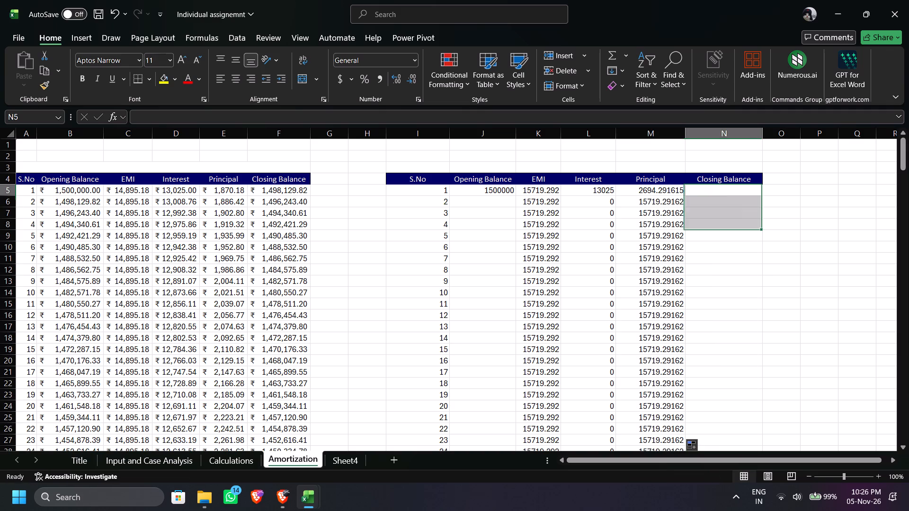
{"action": "key", "text": "equal"}
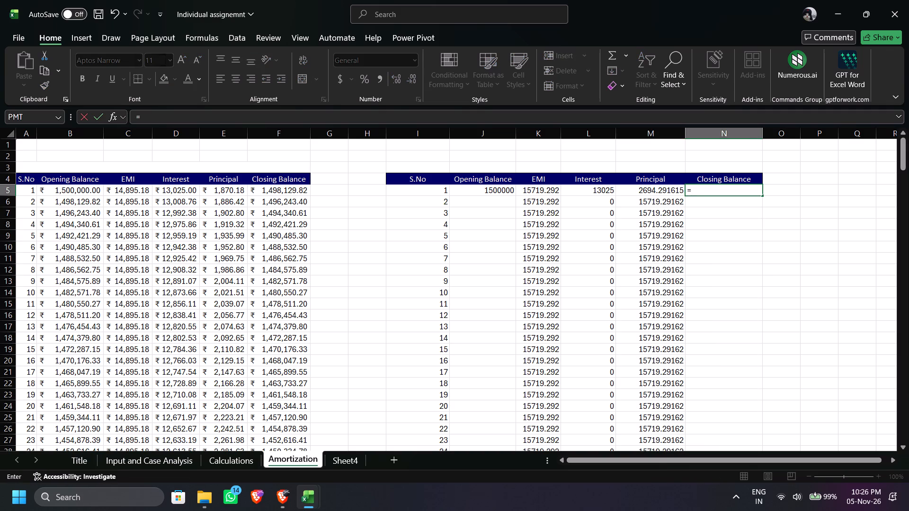
{"action": "left_click", "coordinate": [508, 191]}
{"action": "key", "text": "equal"}
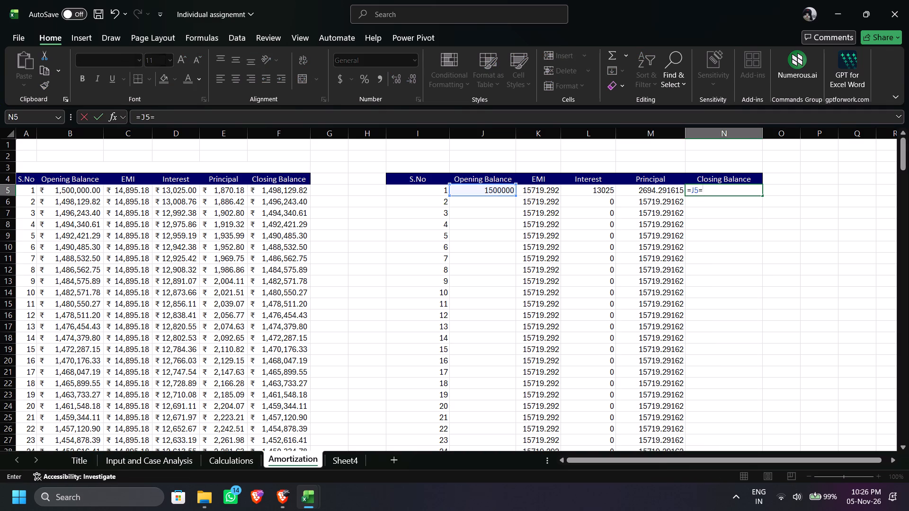
{"action": "key", "text": "BackSpace"}
{"action": "key", "text": "minus"}
{"action": "left_click", "coordinate": [675, 195]}
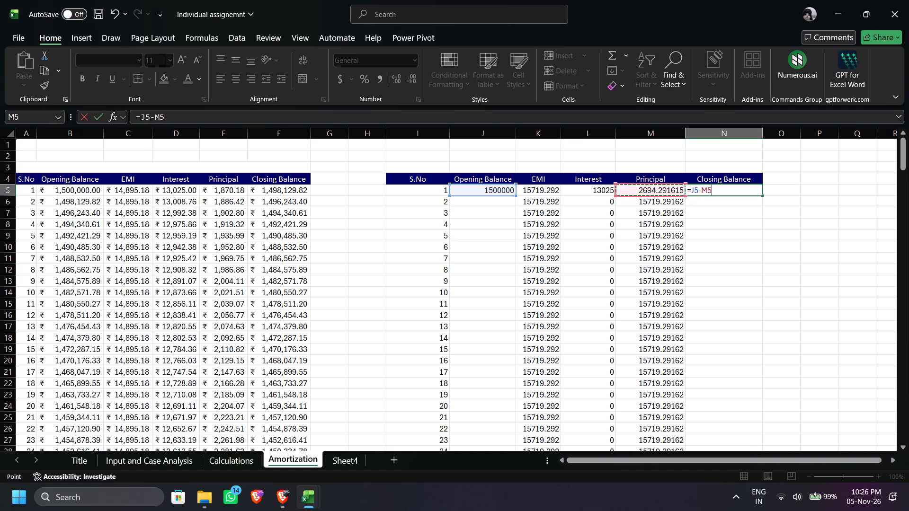
{"action": "key", "text": "Return"}
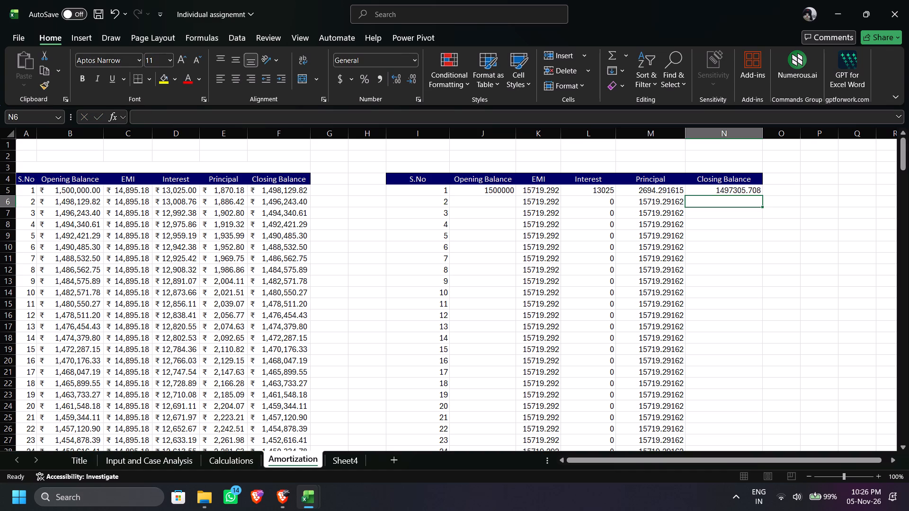
Link the second month's Opening Balance in J6 to the previous Closing Balance with the formula =N5.
{"action": "left_click", "coordinate": [499, 208]}
{"action": "left_click", "coordinate": [497, 199]}
{"action": "key", "text": "equal"}
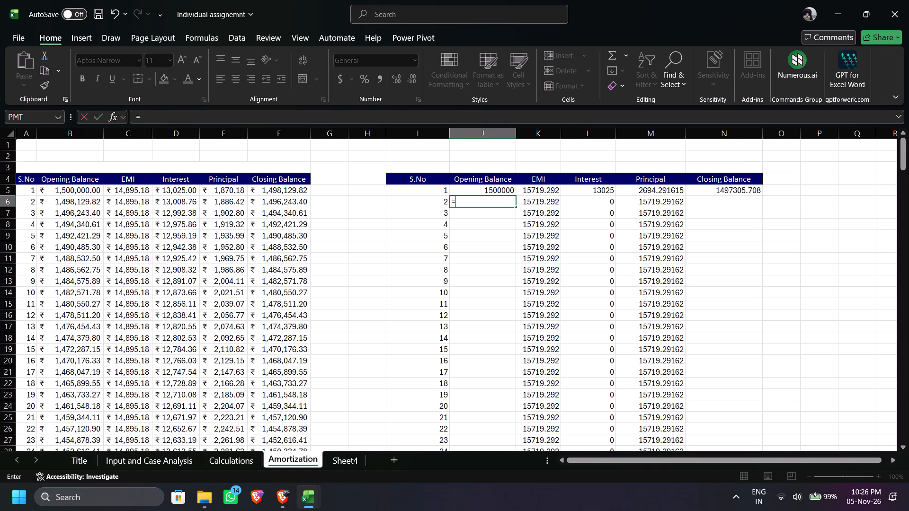
{"action": "left_click", "coordinate": [753, 193]}
{"action": "key", "text": "Return"}
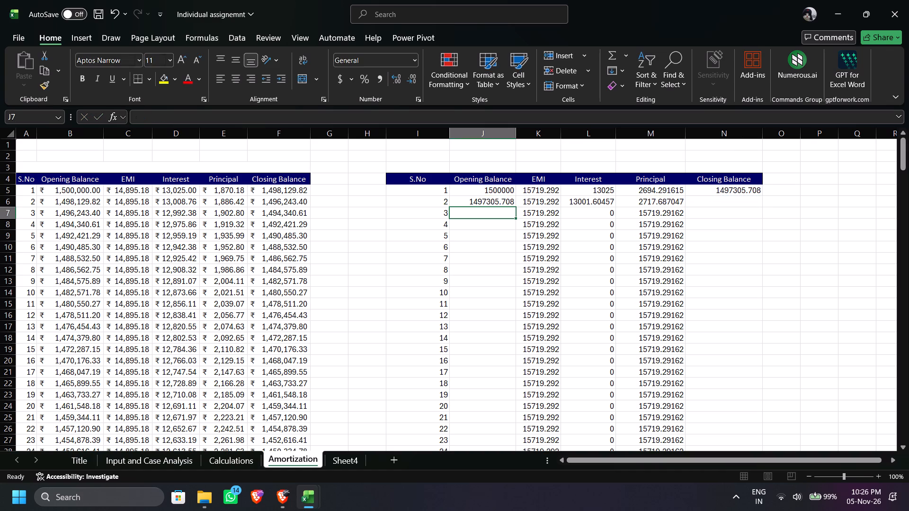
Copy the Closing Balance formula from N5 into N6 for the second month.
{"action": "left_click", "coordinate": [737, 200]}
{"action": "key", "text": "equal"}
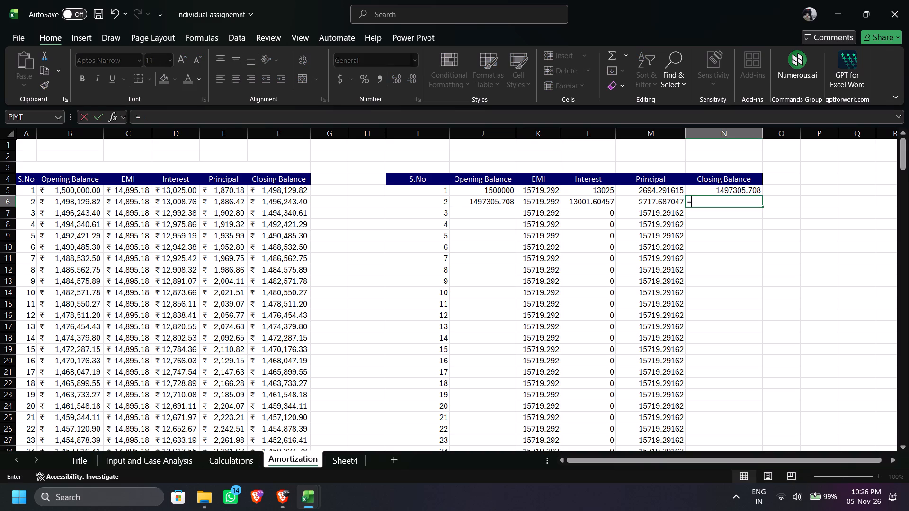
{"action": "key", "text": "BackSpace"}
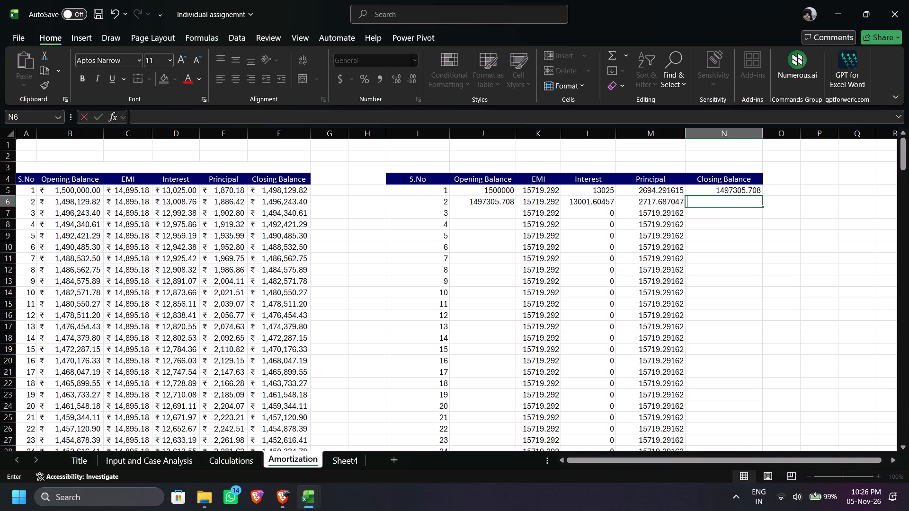
{"action": "left_click", "coordinate": [763, 217]}
{"action": "left_click", "coordinate": [753, 190]}
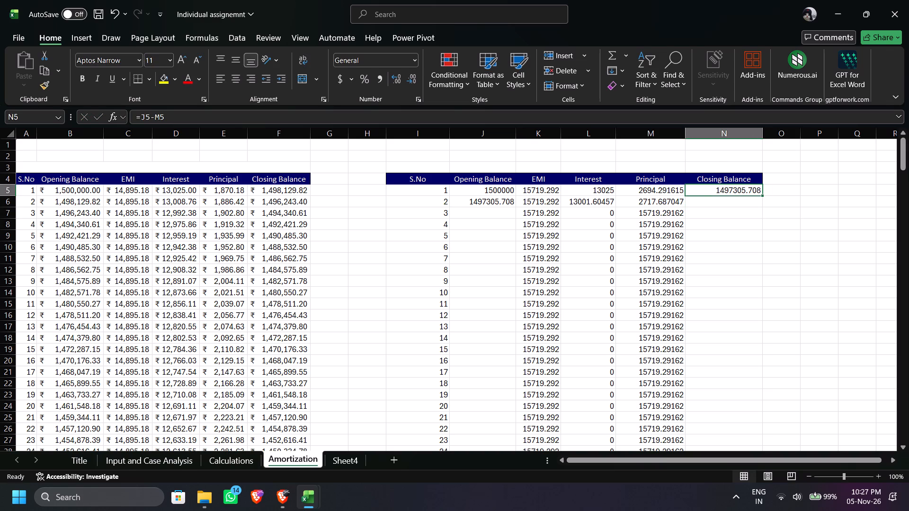
{"action": "left_click_drag", "start_coordinate": [764, 194], "coordinate": [763, 207]}
{"action": "left_click", "coordinate": [838, 213]}
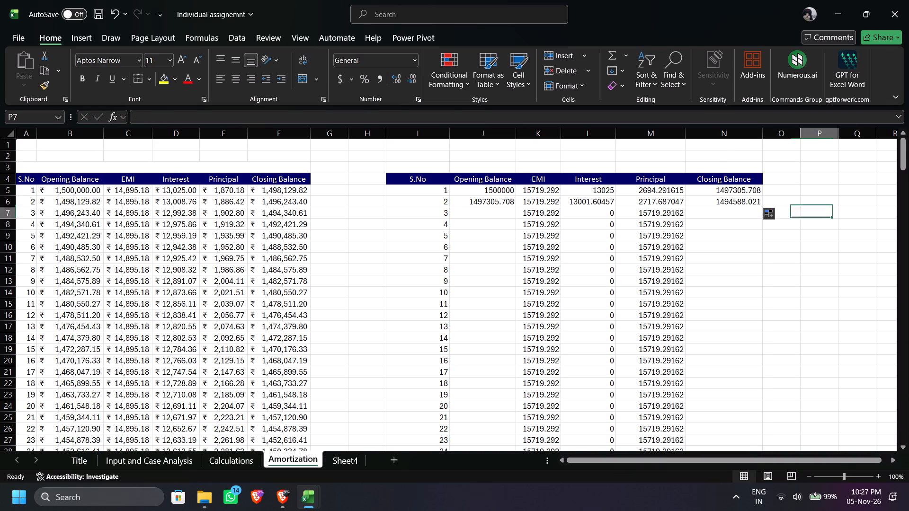
Fill the second schedule's Opening Balance formula from J6 and Closing Balance formula from N6 down through month 204.
{"action": "left_click", "coordinate": [610, 201]}
{"action": "left_click", "coordinate": [612, 188]}
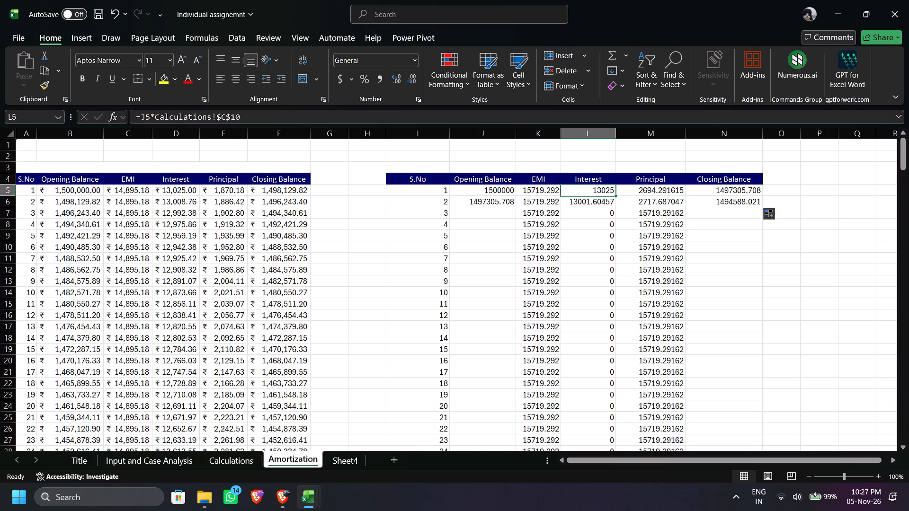
{"action": "left_click", "coordinate": [473, 210]}
{"action": "left_click", "coordinate": [490, 201]}
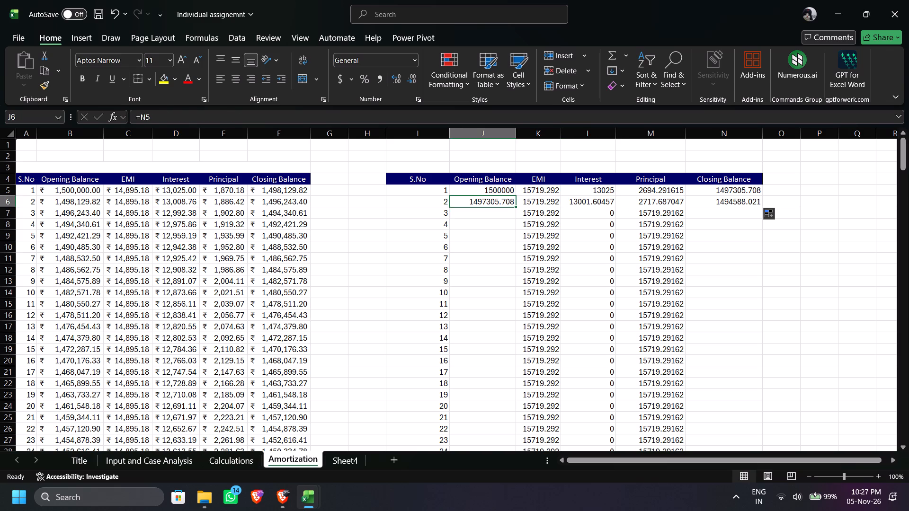
{"action": "left_click_drag", "start_coordinate": [514, 206], "coordinate": [514, 214]}
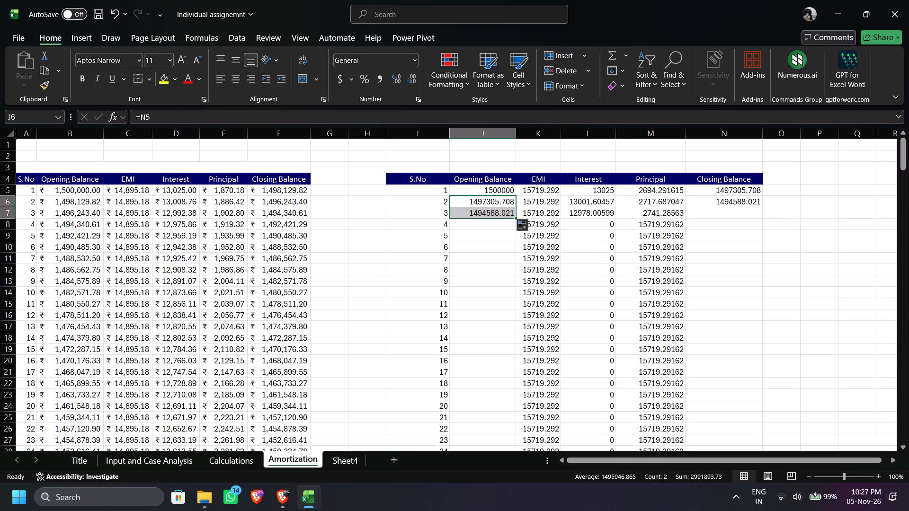
{"action": "left_click", "coordinate": [744, 203]}
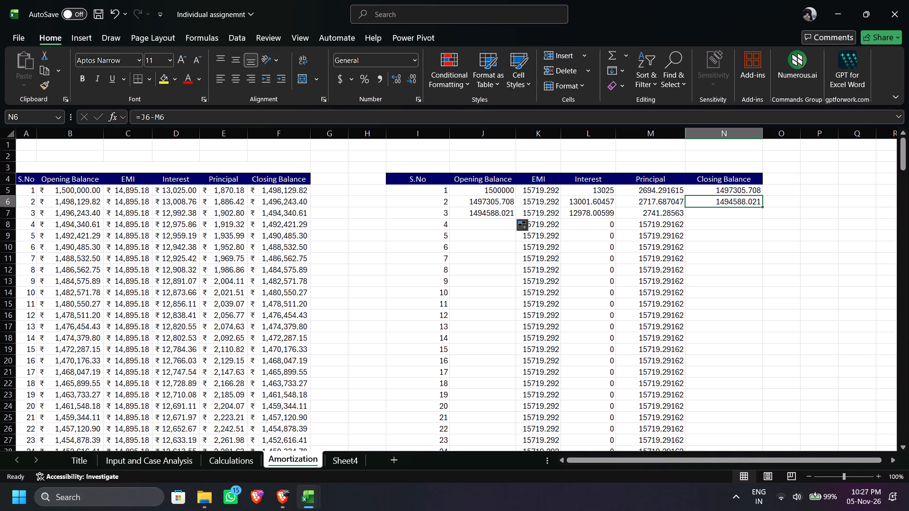
{"action": "left_click_drag", "start_coordinate": [763, 206], "coordinate": [763, 214]}
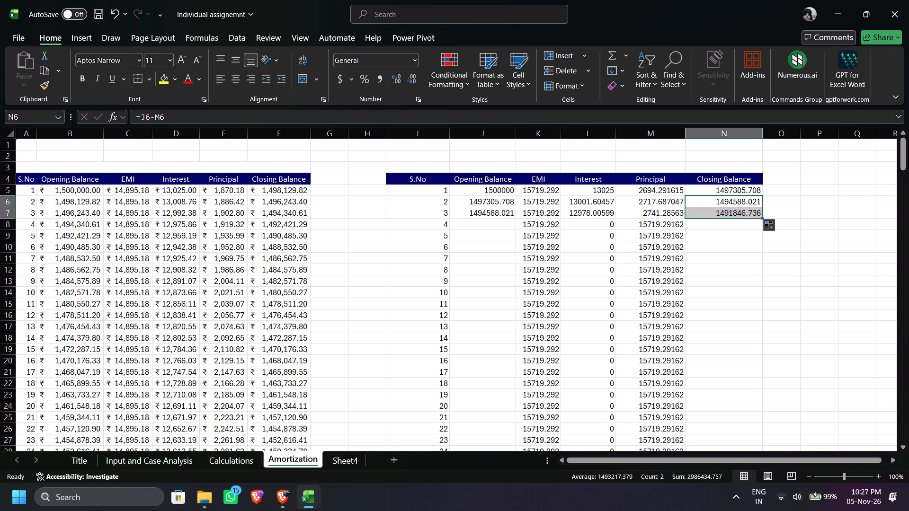
{"action": "double_click", "coordinate": [763, 218]}
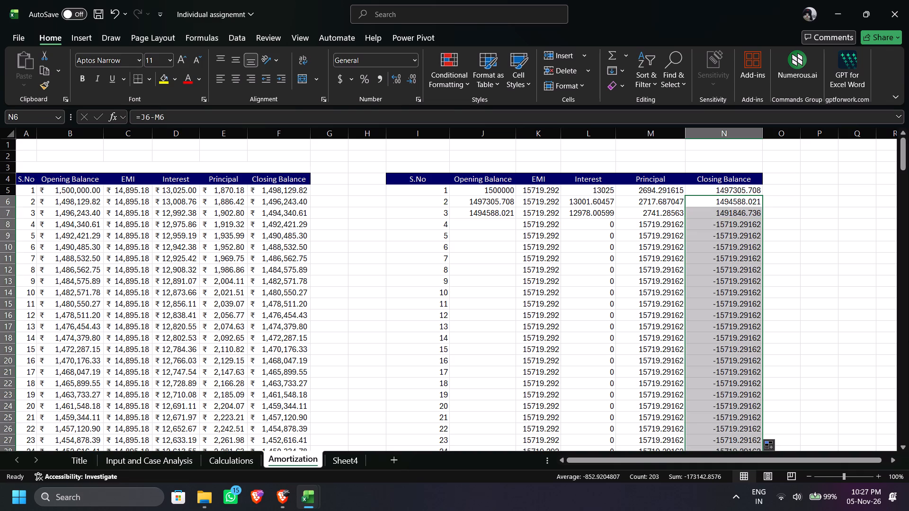
{"action": "left_click", "coordinate": [512, 203]}
{"action": "left_click_drag", "start_coordinate": [508, 205], "coordinate": [508, 214]}
{"action": "double_click", "coordinate": [515, 217]}
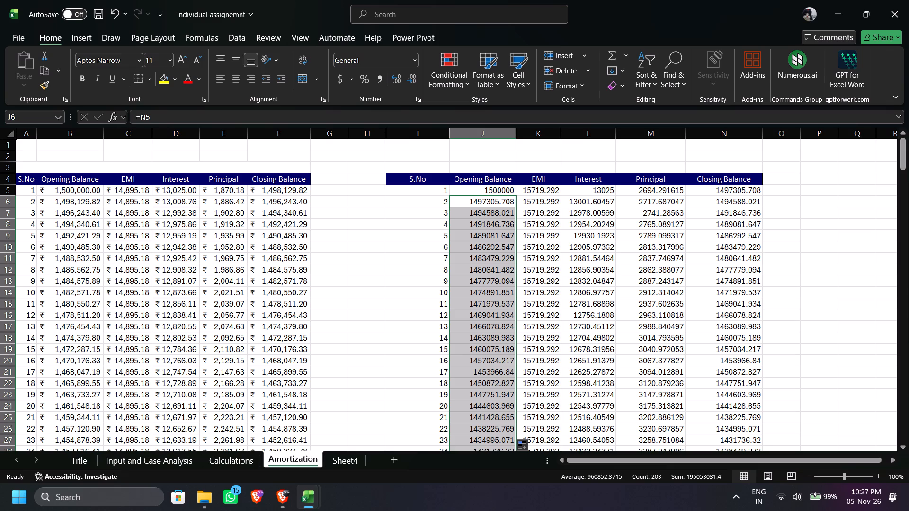
Check the second schedule down to its last month, examining the final Closing Balance in N208.
{"action": "scroll", "coordinate": [793, 334], "scroll_direction": "down", "scroll_amount": 20}
{"action": "scroll", "coordinate": [793, 334], "scroll_direction": "down", "scroll_amount": 2}
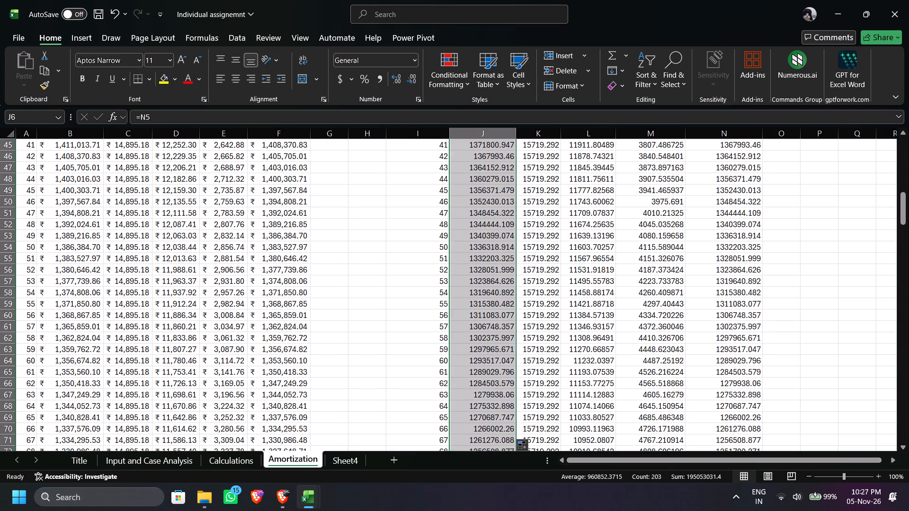
{"action": "scroll", "coordinate": [782, 330], "scroll_direction": "down", "scroll_amount": 20}
{"action": "scroll", "coordinate": [782, 330], "scroll_direction": "down", "scroll_amount": 18}
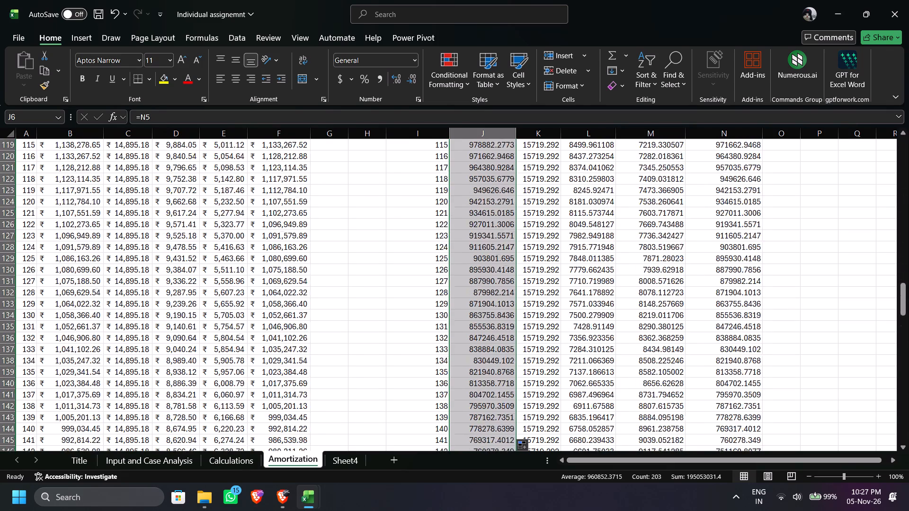
{"action": "scroll", "coordinate": [784, 328], "scroll_direction": "down", "scroll_amount": 20}
{"action": "scroll", "coordinate": [784, 328], "scroll_direction": "down", "scroll_amount": 5}
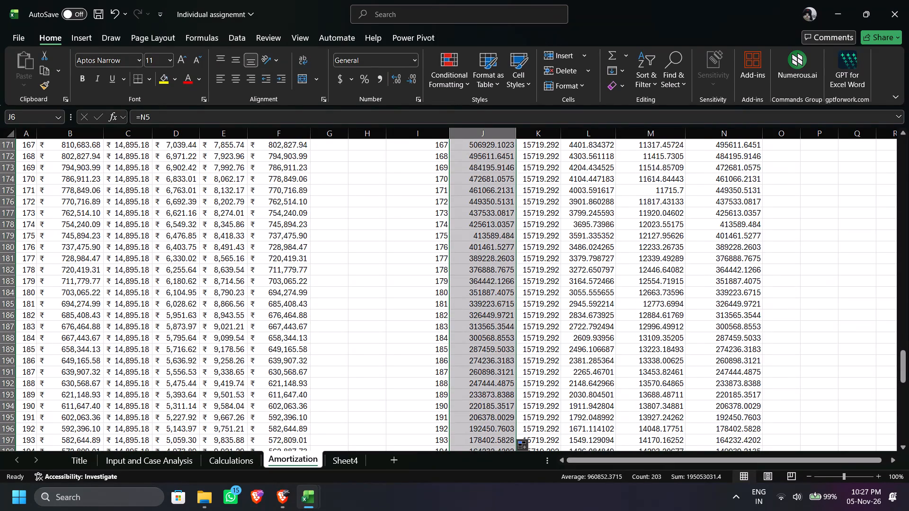
{"action": "scroll", "coordinate": [784, 326], "scroll_direction": "down", "scroll_amount": 10}
{"action": "left_click", "coordinate": [740, 331]}
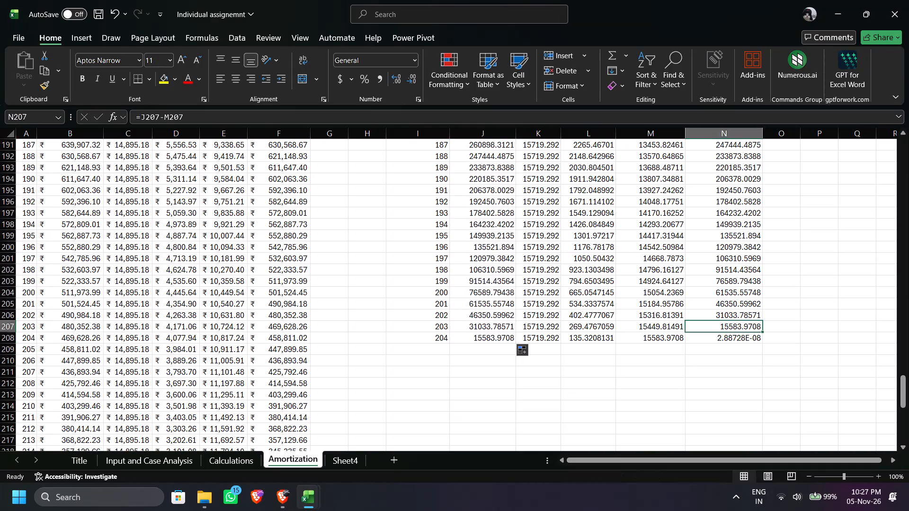
{"action": "left_click", "coordinate": [740, 338]}
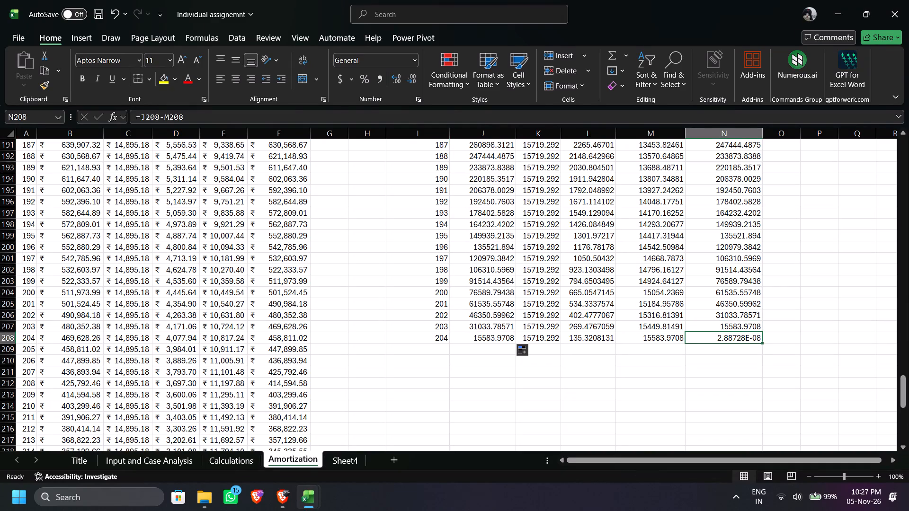
{"action": "left_click_drag", "start_coordinate": [900, 389], "coordinate": [908, 123]}
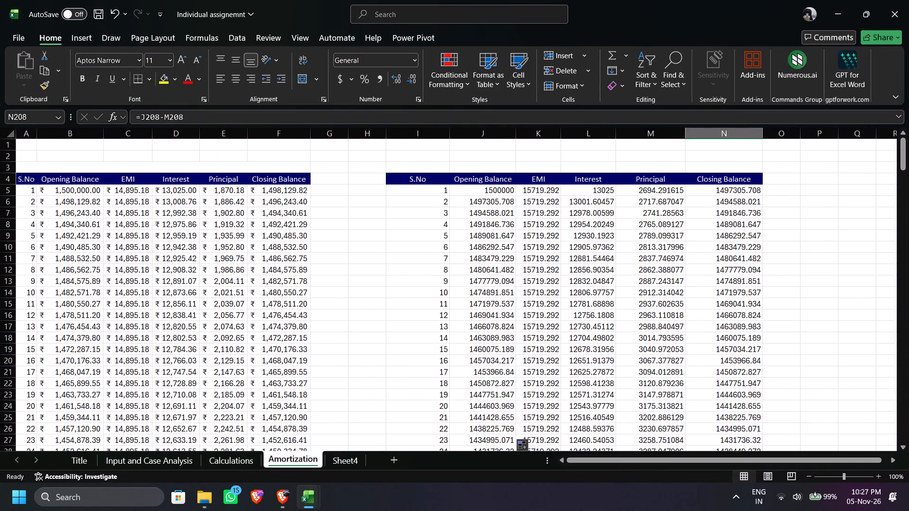
Format the second schedule's amounts in J5:N208 as Accounting with the ₹ symbol.
{"action": "left_click_drag", "start_coordinate": [431, 193], "coordinate": [676, 185]}
{"action": "left_click", "coordinate": [506, 200]}
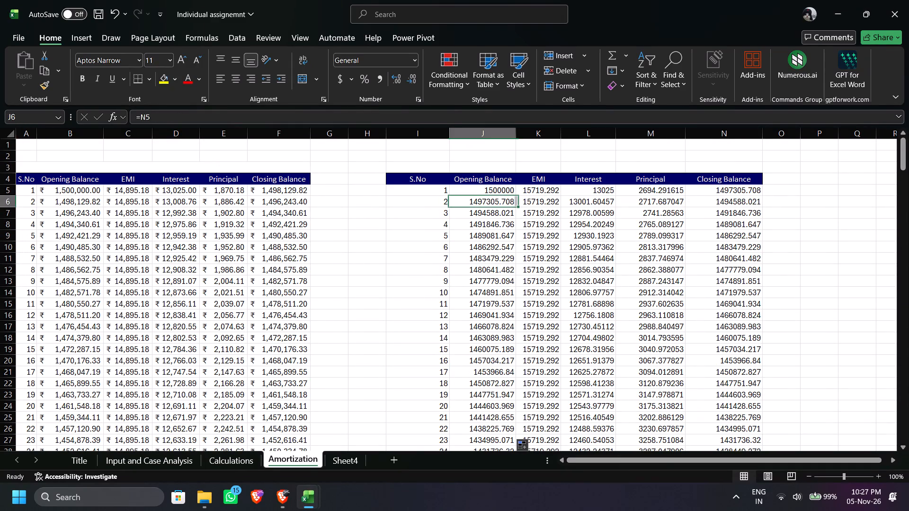
{"action": "left_click_drag", "start_coordinate": [498, 193], "coordinate": [713, 188]}
{"action": "key", "text": "ctrl+shift+Down"}
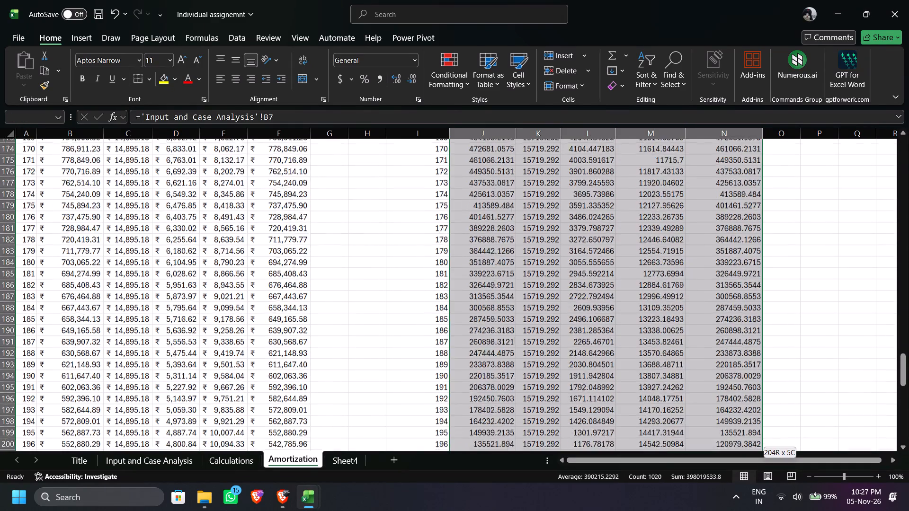
{"action": "left_click", "coordinate": [412, 61]}
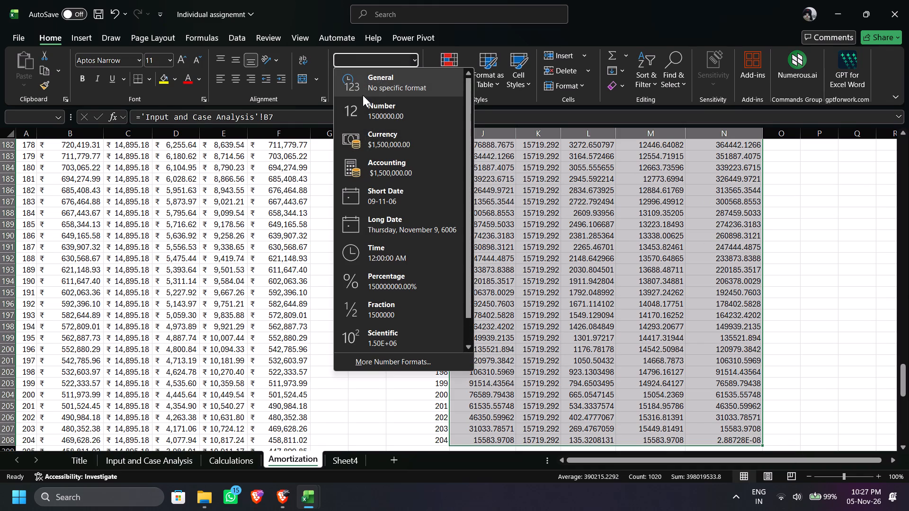
{"action": "left_click", "coordinate": [388, 105]}
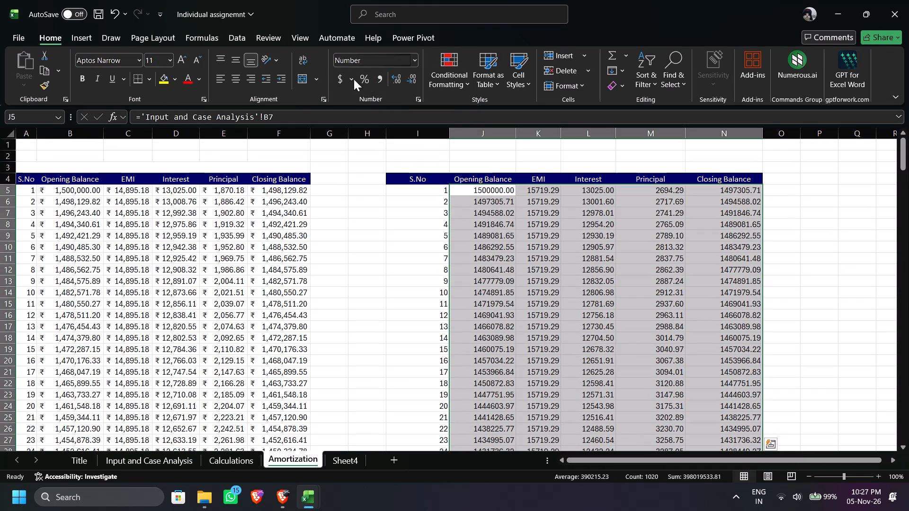
{"action": "left_click", "coordinate": [351, 77]}
{"action": "left_click", "coordinate": [361, 118]}
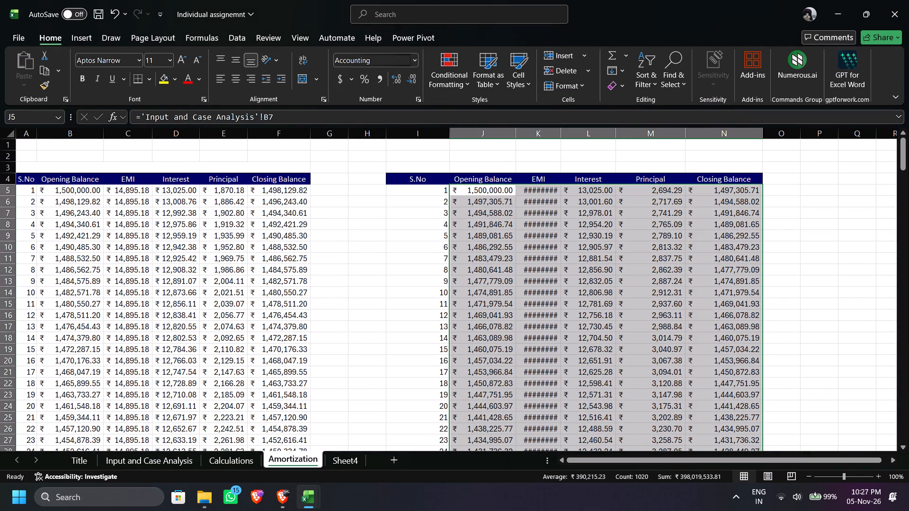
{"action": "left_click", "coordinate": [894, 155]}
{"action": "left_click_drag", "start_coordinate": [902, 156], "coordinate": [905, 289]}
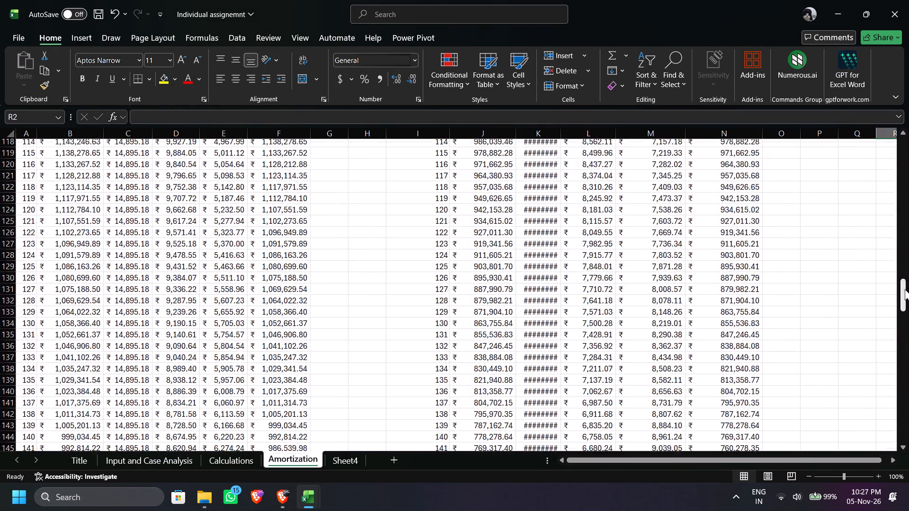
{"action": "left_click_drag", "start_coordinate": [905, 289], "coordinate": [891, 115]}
Title the first schedule in the merged cell A3 "Amortization Table when Tenure is of 20 years".
{"action": "left_click", "coordinate": [64, 166]}
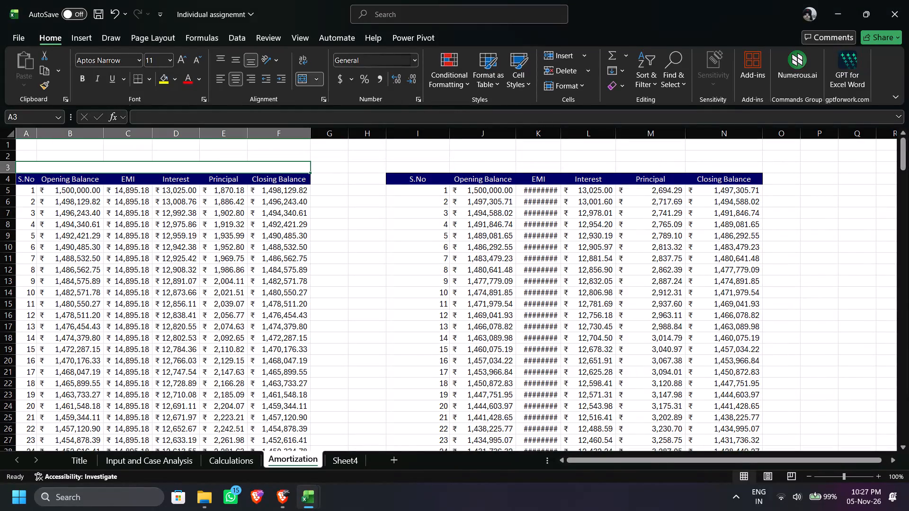
{"action": "key", "text": "BackSpace"}
{"action": "type", "text": "ortui"}
{"action": "key", "text": "BackSpace"}
{"action": "key", "text": "BackSpace"}
{"action": "type", "text": "ization"}
{"action": "key", "text": "space"}
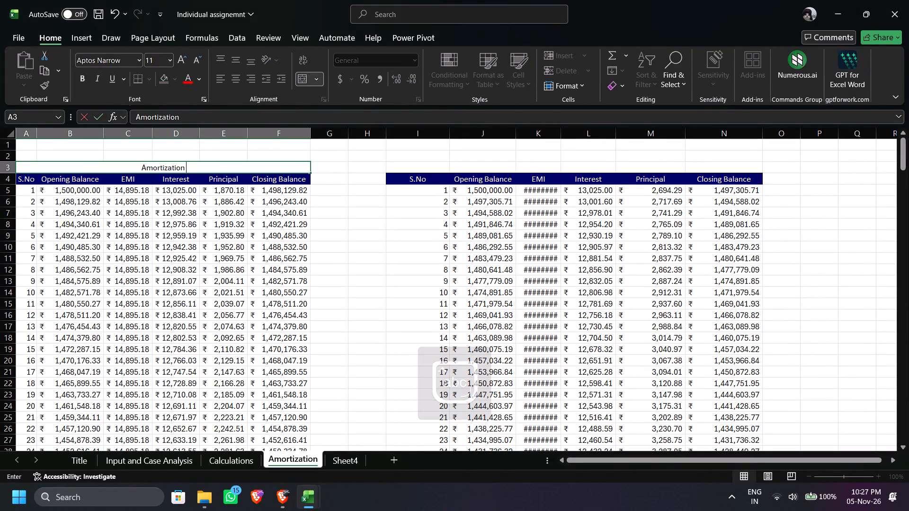
{"action": "key", "text": "BackSpace"}
{"action": "key", "text": "BackSpace"}
{"action": "key", "text": "BackSpace"}
{"action": "type", "text": "ab"}
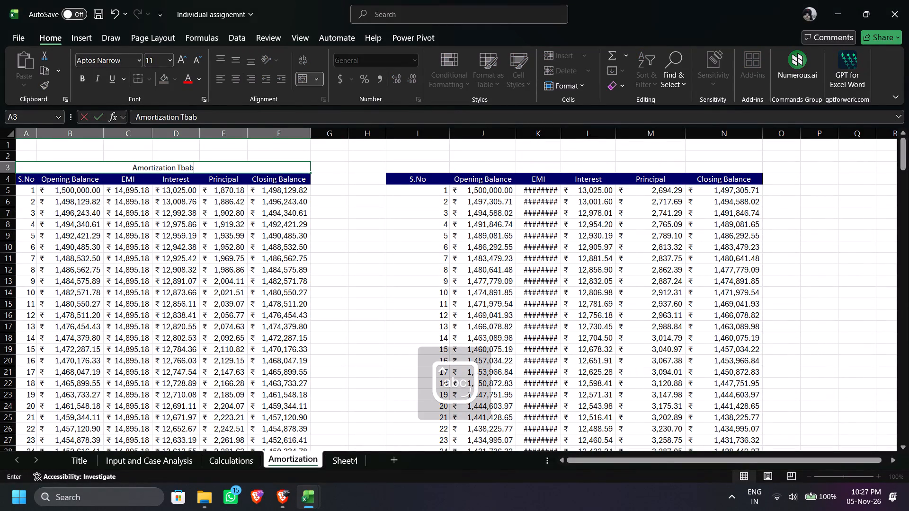
{"action": "key", "text": "BackSpace"}
{"action": "key", "text": "BackSpace"}
{"action": "key", "text": "BackSpace"}
{"action": "type", "text": "abe"}
{"action": "key", "text": "BackSpace"}
{"action": "type", "text": "le when"}
{"action": "key", "text": "space"}
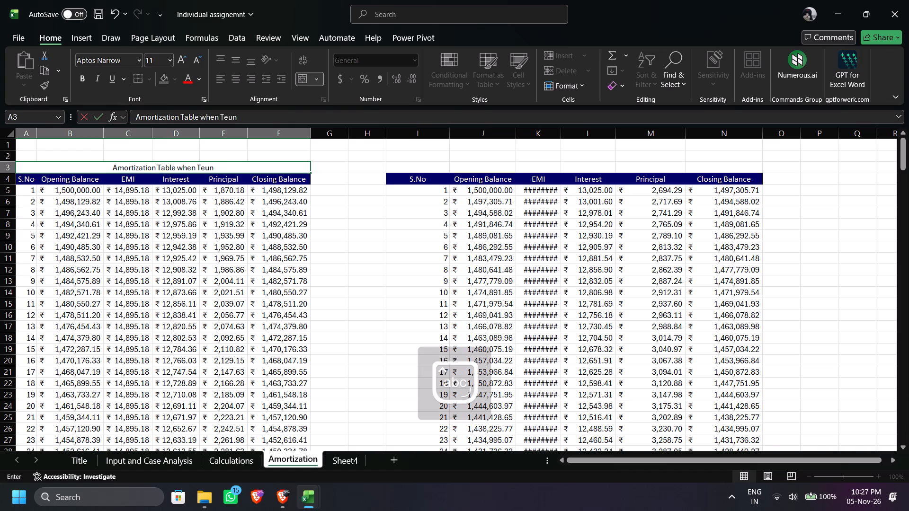
{"action": "key", "text": "BackSpace"}
{"action": "key", "text": "BackSpace"}
{"action": "type", "text": "nure is of"}
{"action": "key", "text": "space"}
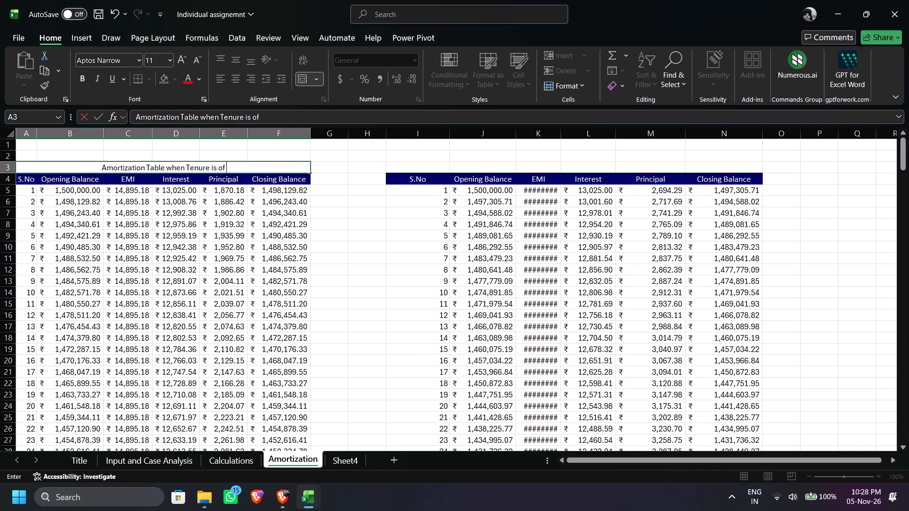
{"action": "key", "text": "8"}
{"action": "key", "text": "BackSpace"}
{"action": "type", "text": "20 years"}
Merge and center cells I3:N3 above the second schedule's headers.
{"action": "left_click_drag", "start_coordinate": [418, 168], "coordinate": [617, 168]}
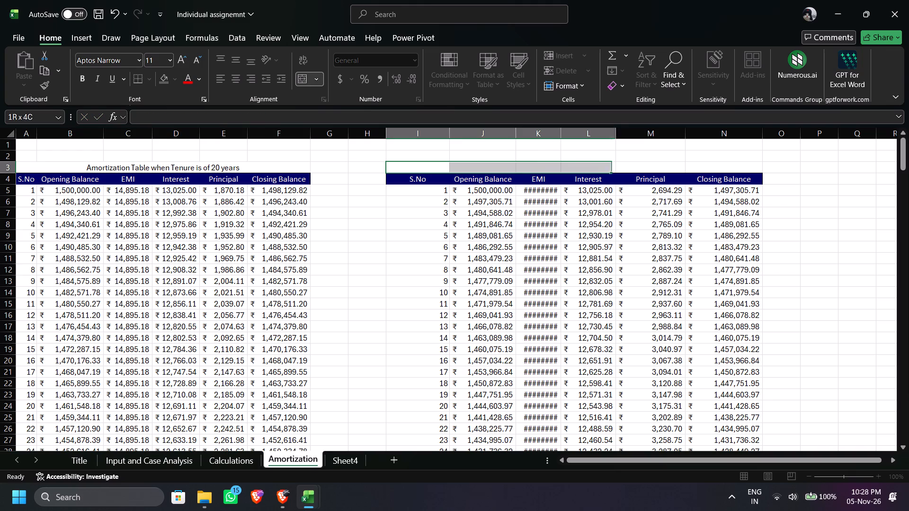
{"action": "left_click_drag", "start_coordinate": [617, 168], "coordinate": [718, 170]}
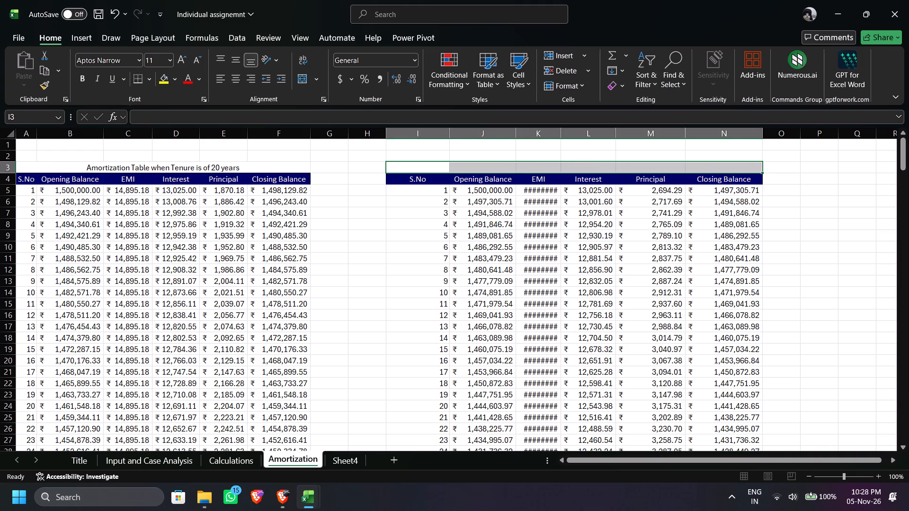
{"action": "left_click", "coordinate": [301, 78]}
Title the second schedule in the merged cell I3 "Amortization Table when Tenure is of 17 years".
{"action": "key", "text": "a"}
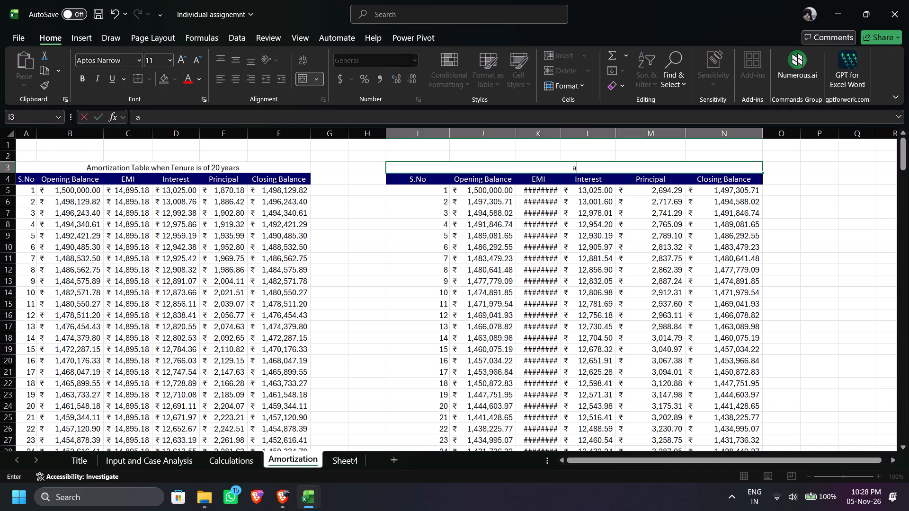
{"action": "type", "text": "km"}
{"action": "key", "text": "BackSpace"}
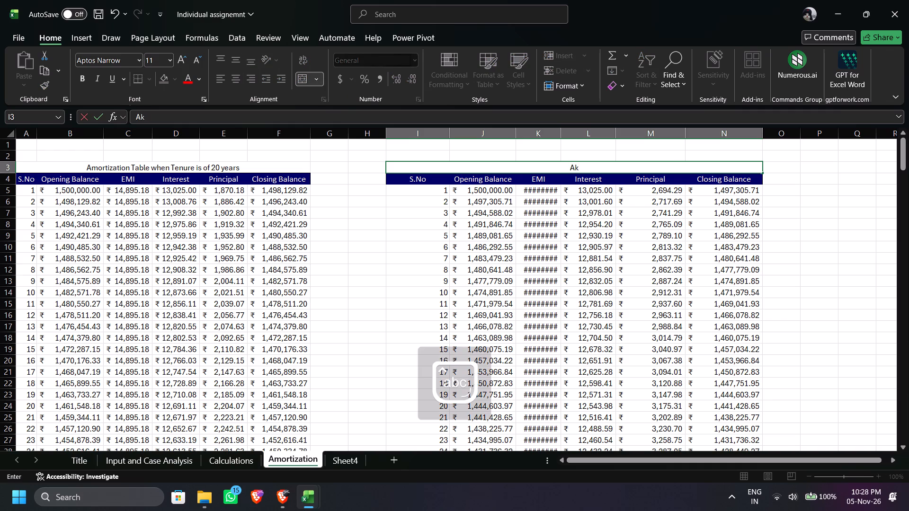
{"action": "key", "text": "BackSpace"}
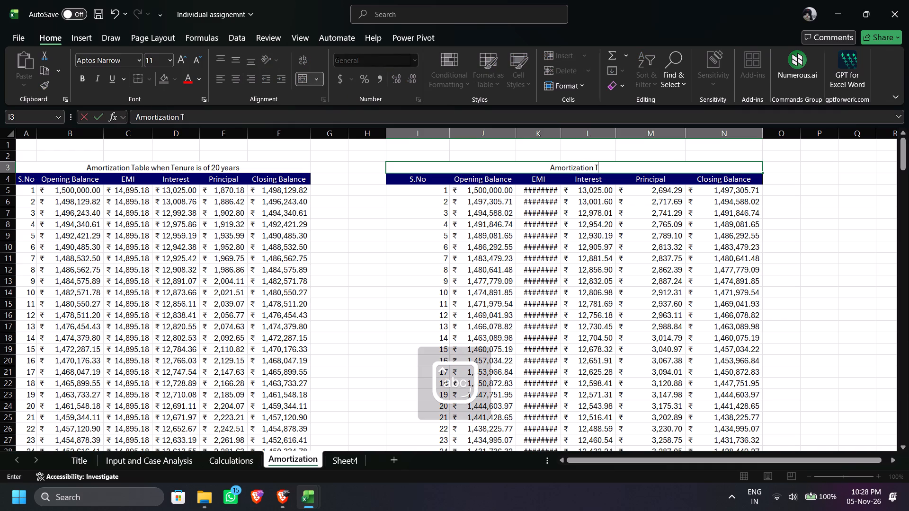
{"action": "key", "text": "BackSpace"}
{"action": "key", "text": "BackSpace"}
{"action": "key", "text": "BackSpace"}
{"action": "key", "text": "BackSpace"}
{"action": "type", "text": "abn"}
{"action": "key", "text": "BackSpace"}
{"action": "key", "text": "BackSpace"}
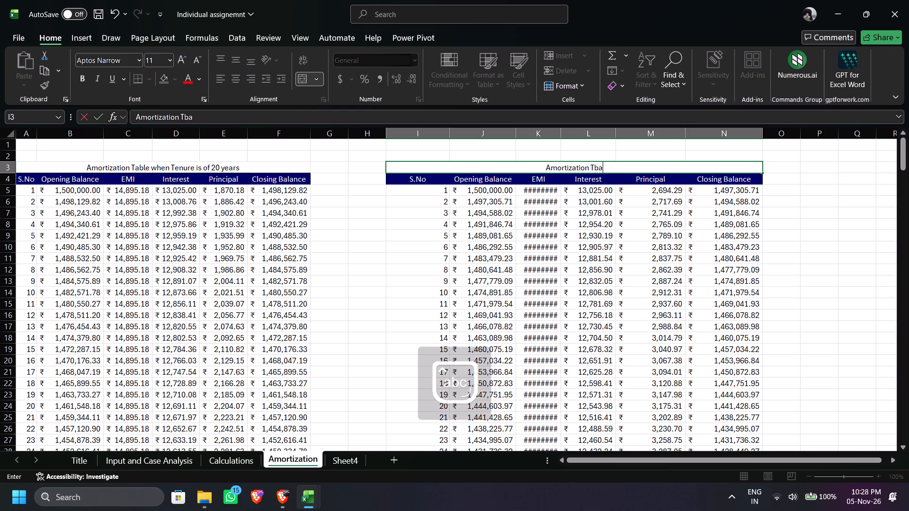
{"action": "key", "text": "BackSpace"}
{"action": "key", "text": "BackSpace"}
{"action": "type", "text": "an"}
{"action": "key", "text": "BackSpace"}
{"action": "type", "text": "ble when loan is of"}
{"action": "key", "text": "space"}
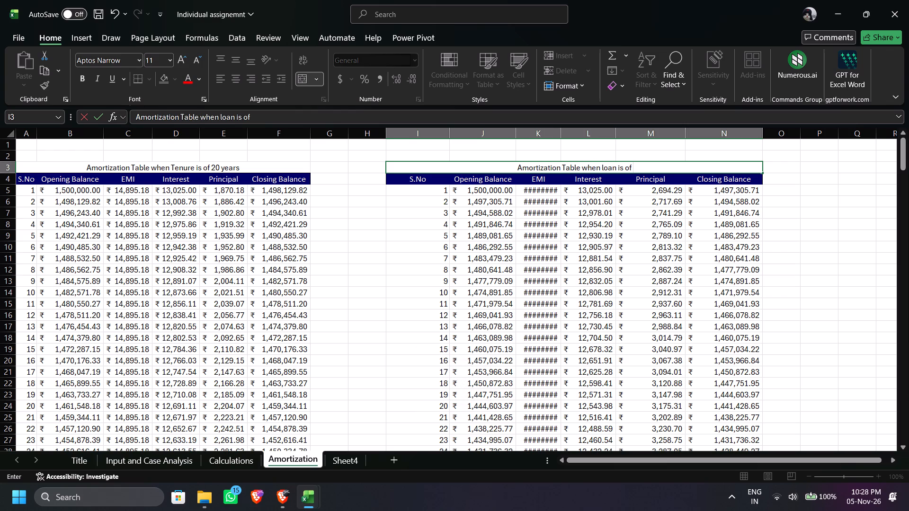
{"action": "key", "text": "BackSpace"}
{"action": "key", "text": "BackSpace"}
{"action": "key", "text": "BackSpace"}
{"action": "key", "text": "BackSpace"}
{"action": "key", "text": "BackSpace"}
{"action": "key", "text": "BackSpace"}
{"action": "key", "text": "BackSpace"}
{"action": "key", "text": "BackSpace"}
{"action": "key", "text": "BackSpace"}
{"action": "key", "text": "BackSpace"}
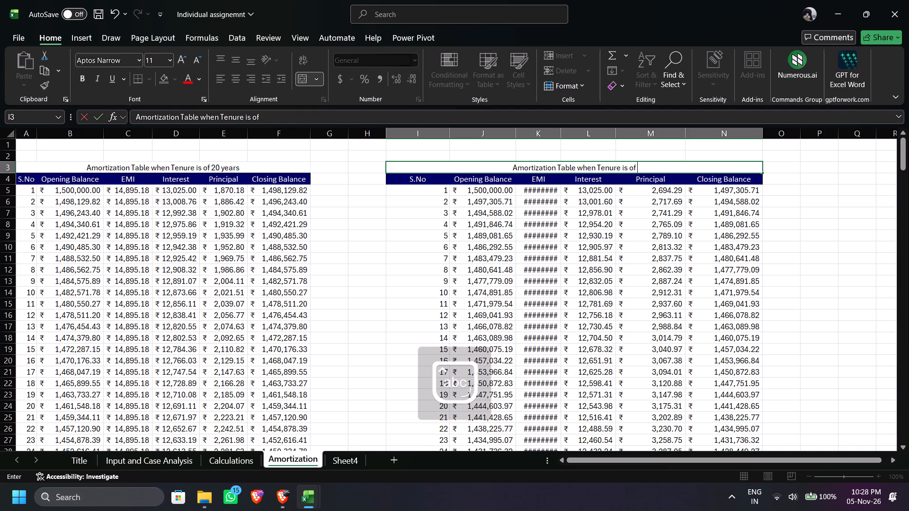
{"action": "key", "text": "BackSpace"}
{"action": "key", "text": "BackSpace"}
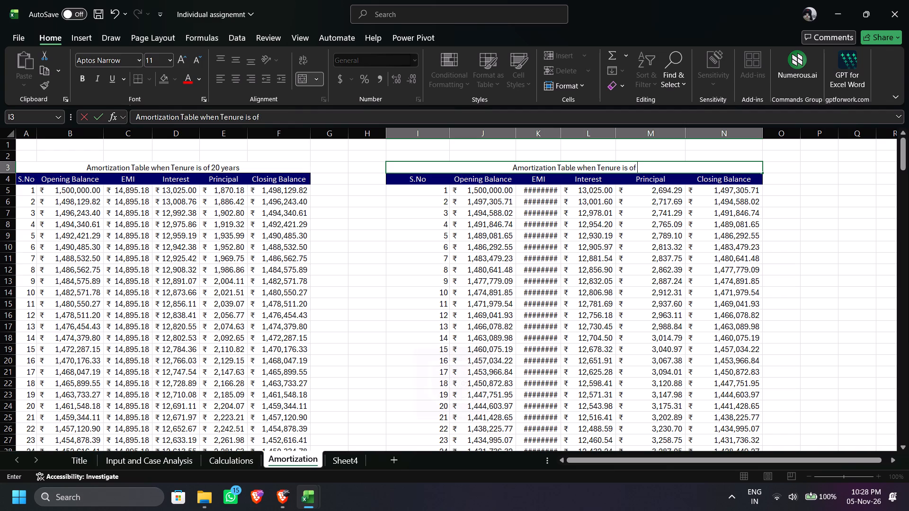
{"action": "type", "text": "17 years"}
{"action": "key", "text": "Return"}
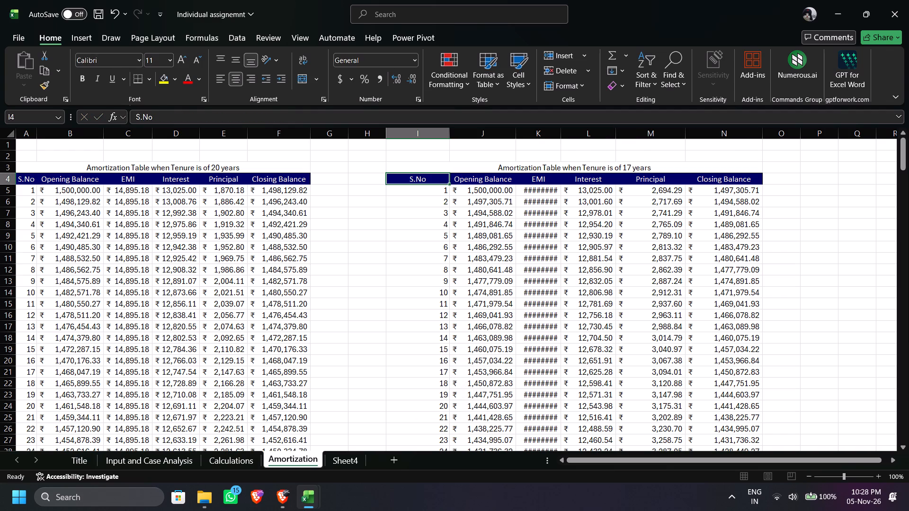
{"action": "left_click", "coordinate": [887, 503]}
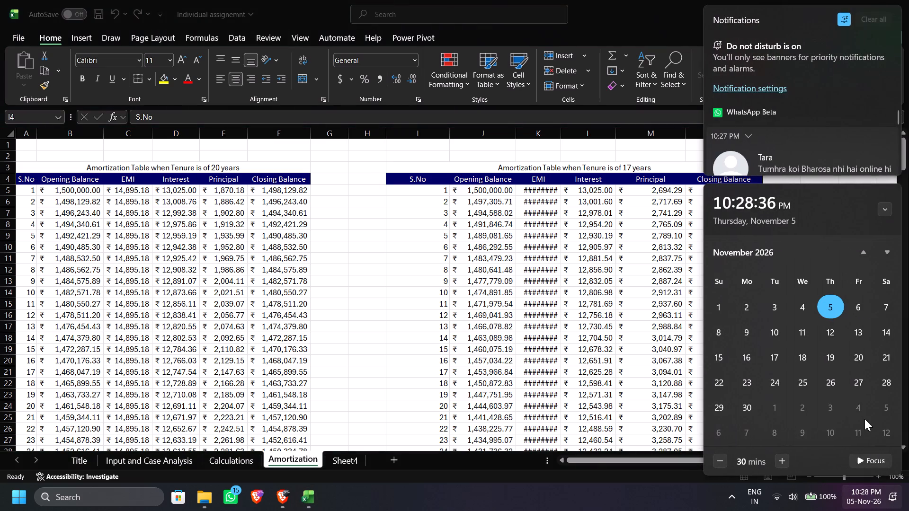
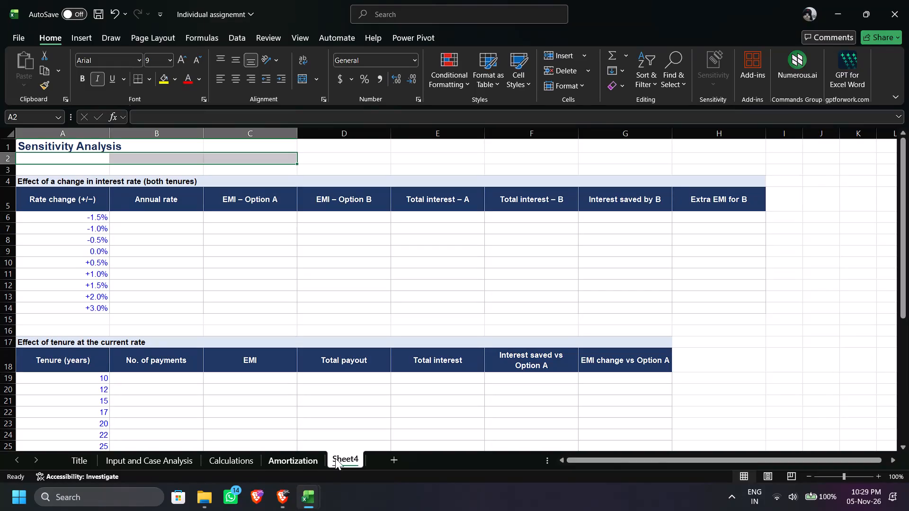
Rename the sheet Sheet4 as "Sensitivity Analysis".
{"action": "double_click", "coordinate": [339, 458]}
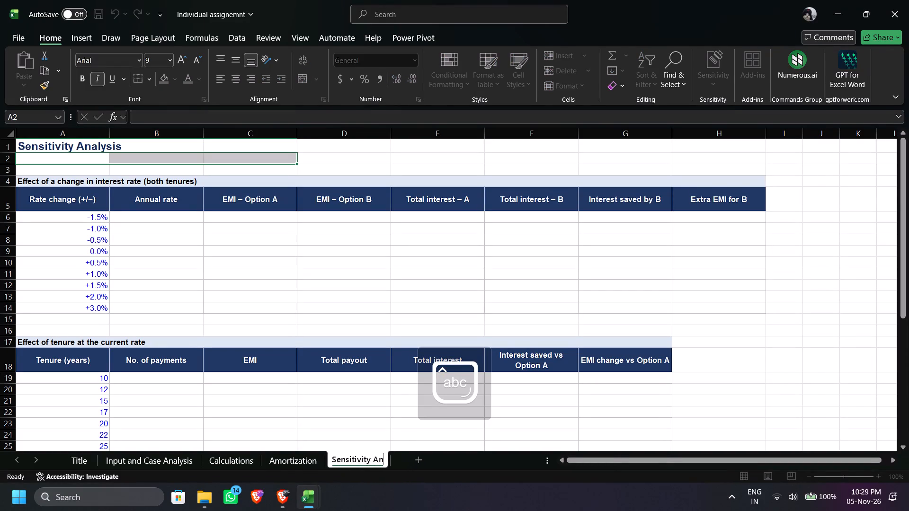
{"action": "key", "text": "BackSpace"}
{"action": "key", "text": "s"}
{"action": "key", "text": "Return"}
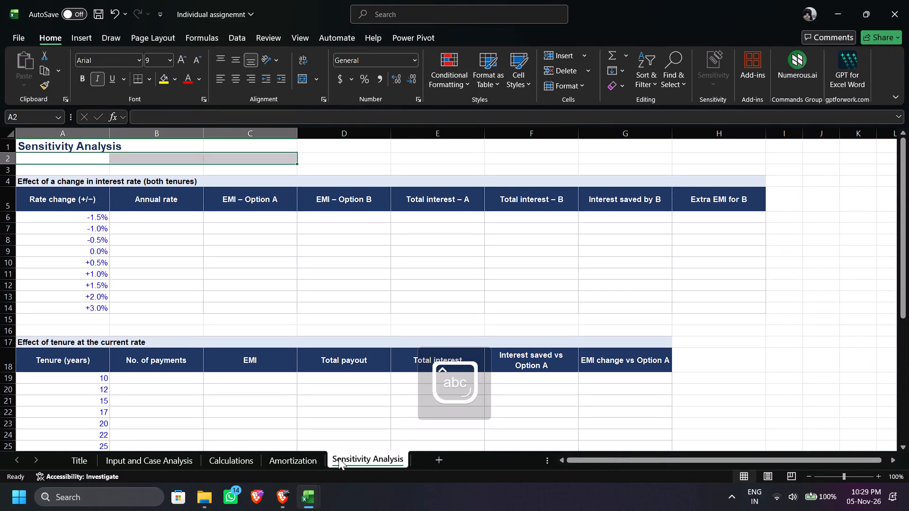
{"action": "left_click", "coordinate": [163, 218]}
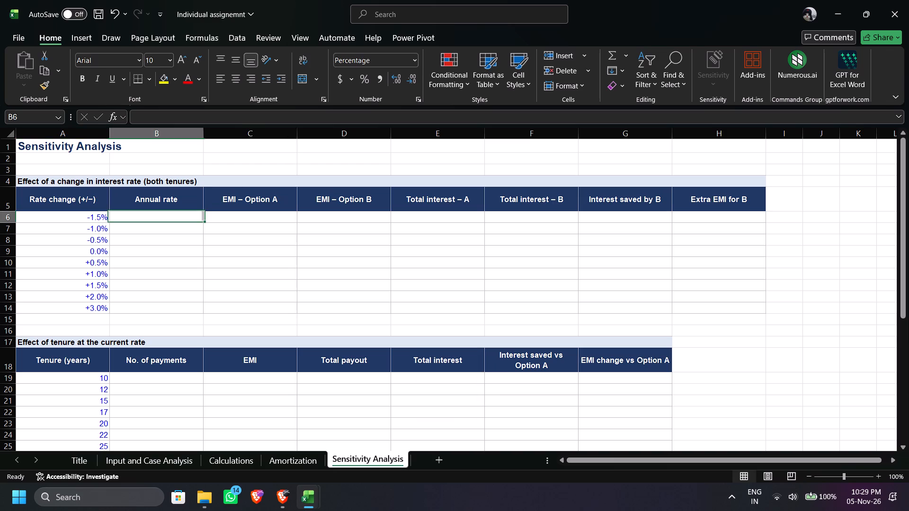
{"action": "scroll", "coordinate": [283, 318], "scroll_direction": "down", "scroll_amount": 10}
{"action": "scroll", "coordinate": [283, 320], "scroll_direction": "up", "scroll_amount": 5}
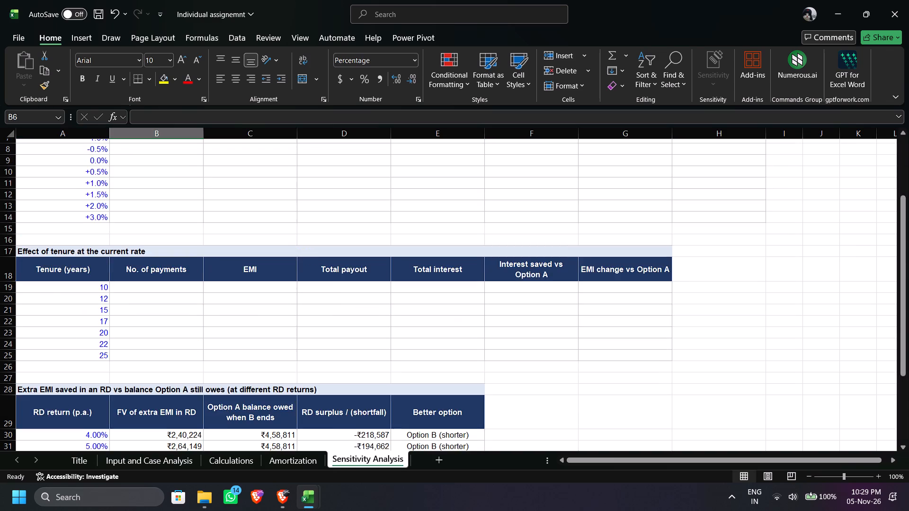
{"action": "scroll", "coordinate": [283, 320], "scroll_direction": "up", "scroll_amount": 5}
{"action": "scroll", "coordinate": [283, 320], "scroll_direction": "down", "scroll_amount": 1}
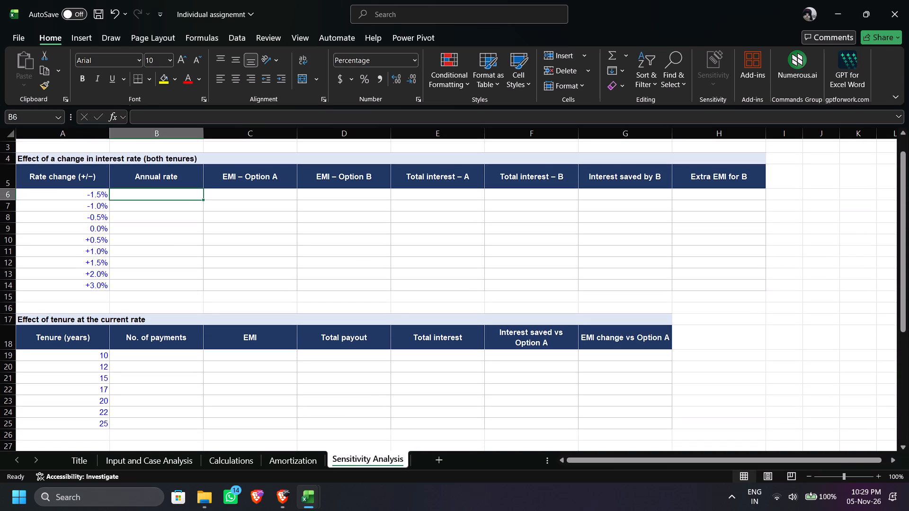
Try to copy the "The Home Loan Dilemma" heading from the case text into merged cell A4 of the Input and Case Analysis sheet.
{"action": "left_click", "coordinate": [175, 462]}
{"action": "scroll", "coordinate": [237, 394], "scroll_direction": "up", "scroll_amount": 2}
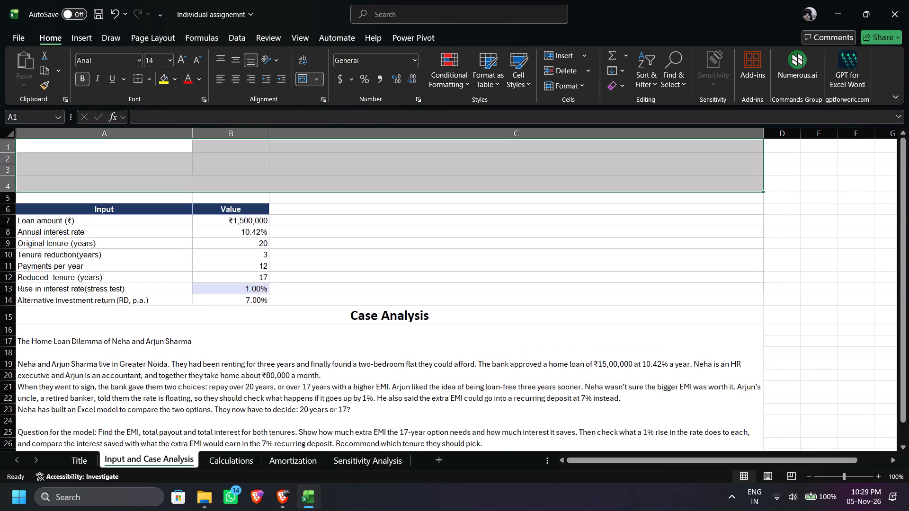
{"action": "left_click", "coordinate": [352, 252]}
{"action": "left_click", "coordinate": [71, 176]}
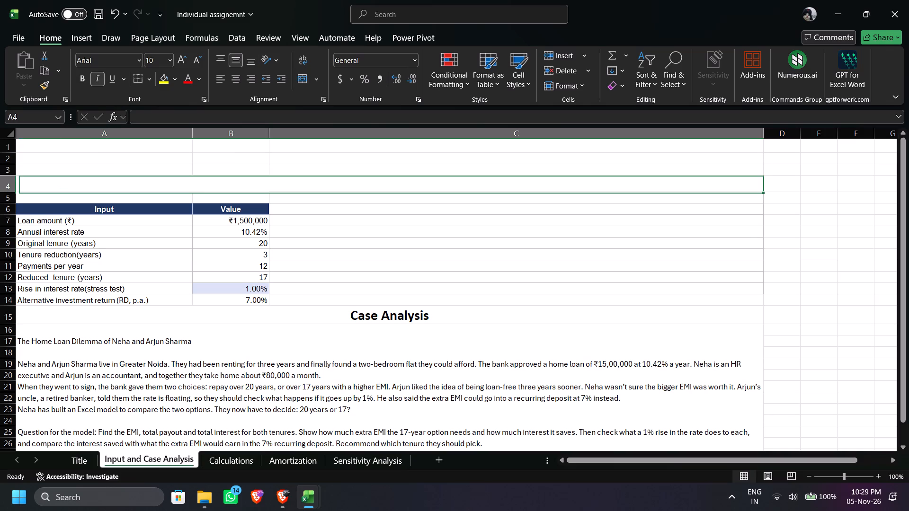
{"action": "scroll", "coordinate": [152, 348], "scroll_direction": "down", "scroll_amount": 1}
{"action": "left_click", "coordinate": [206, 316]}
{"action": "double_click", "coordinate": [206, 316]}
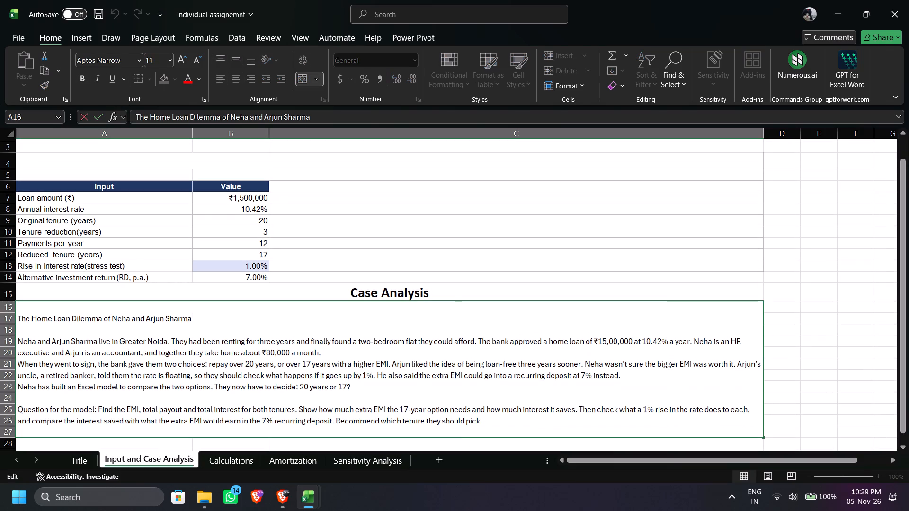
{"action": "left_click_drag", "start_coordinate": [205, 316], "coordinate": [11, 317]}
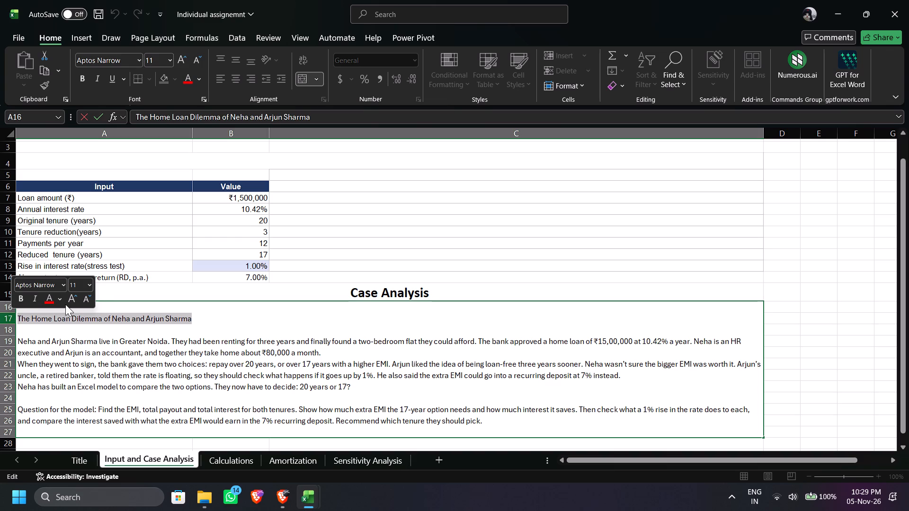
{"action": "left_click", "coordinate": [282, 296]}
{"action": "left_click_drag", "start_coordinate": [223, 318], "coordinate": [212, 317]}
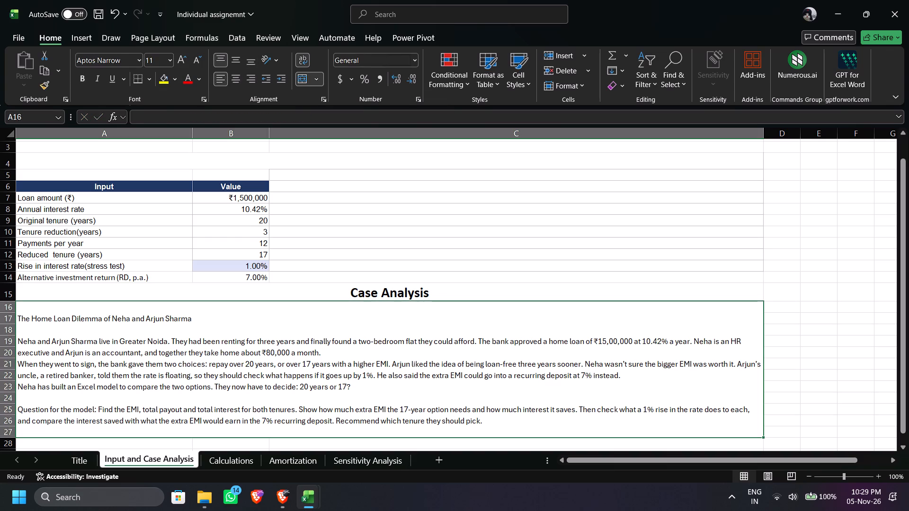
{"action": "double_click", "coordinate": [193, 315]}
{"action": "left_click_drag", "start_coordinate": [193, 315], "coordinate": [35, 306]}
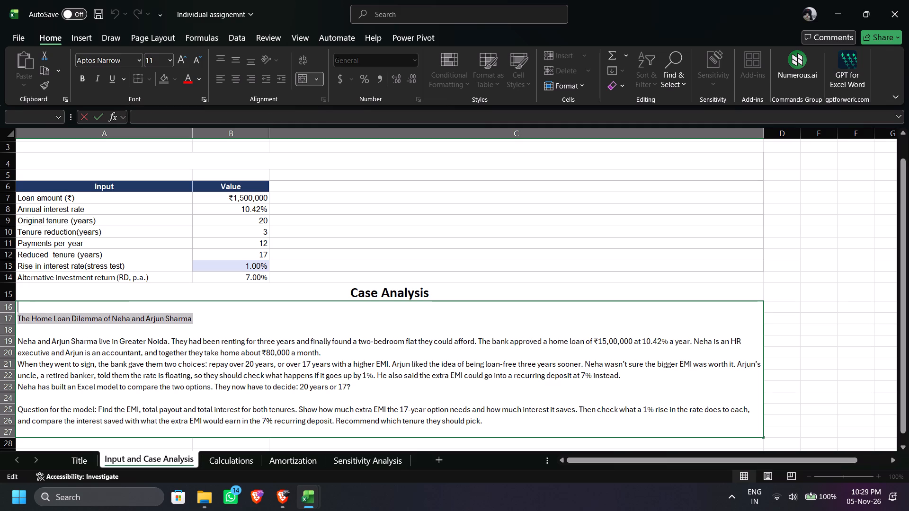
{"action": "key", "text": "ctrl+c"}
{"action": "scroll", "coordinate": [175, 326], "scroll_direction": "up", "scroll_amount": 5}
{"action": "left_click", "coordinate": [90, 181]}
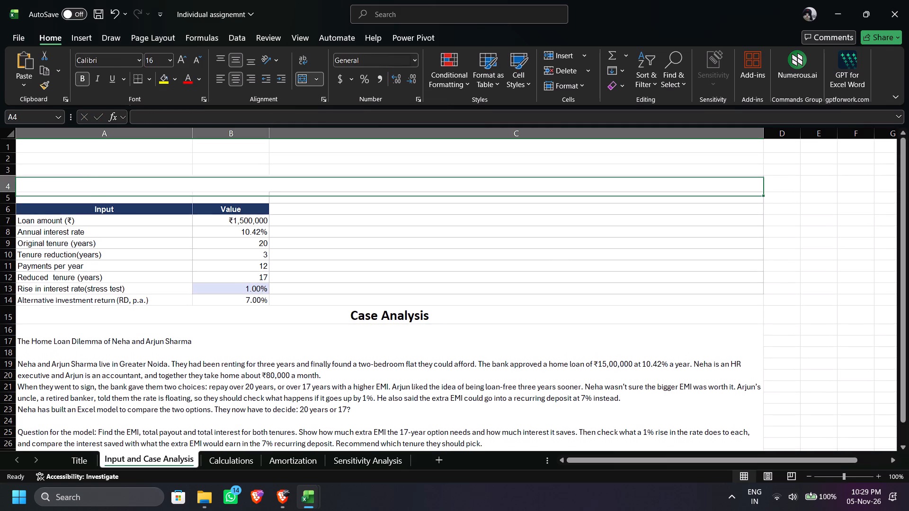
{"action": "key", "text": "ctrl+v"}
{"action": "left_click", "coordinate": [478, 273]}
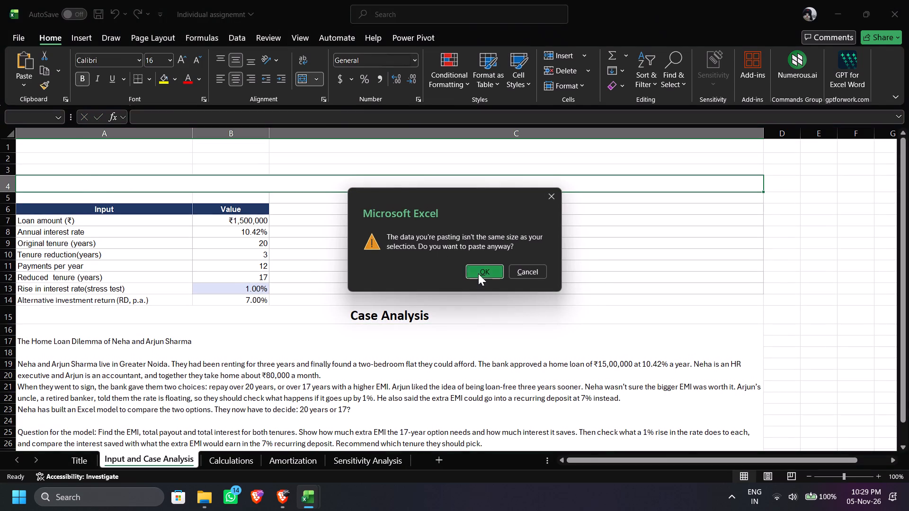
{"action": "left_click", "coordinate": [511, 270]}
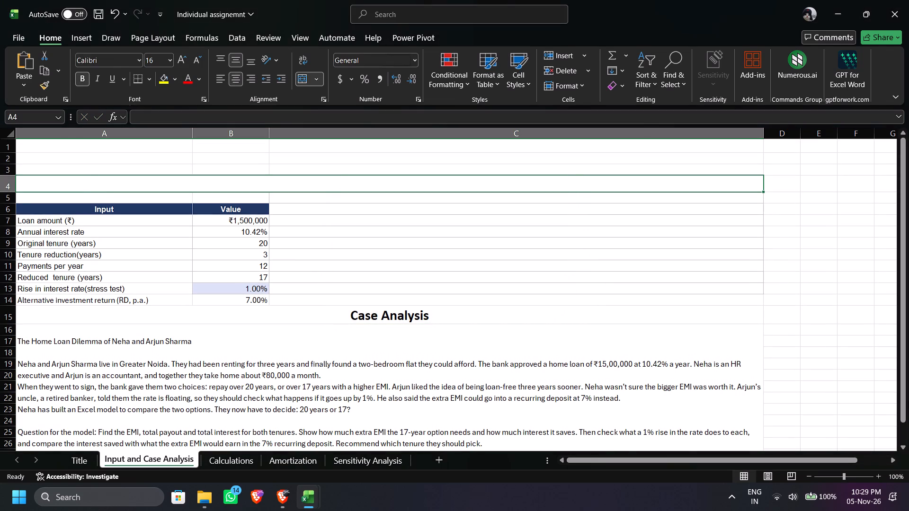
Copy only the "The Home Loan Dilemma" heading line from the case text and paste it as text into merged cell A4 above the inputs table.
{"action": "left_click", "coordinate": [286, 368]}
{"action": "double_click", "coordinate": [194, 343]}
{"action": "left_click_drag", "start_coordinate": [194, 343], "coordinate": [12, 340]}
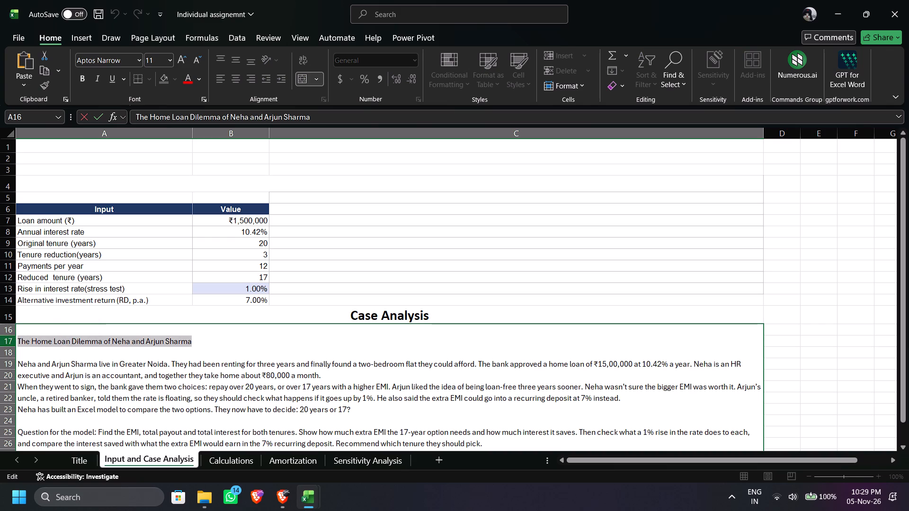
{"action": "key", "text": "ctrl+c"}
{"action": "left_click_drag", "start_coordinate": [66, 196], "coordinate": [66, 190]}
{"action": "double_click", "coordinate": [67, 185]}
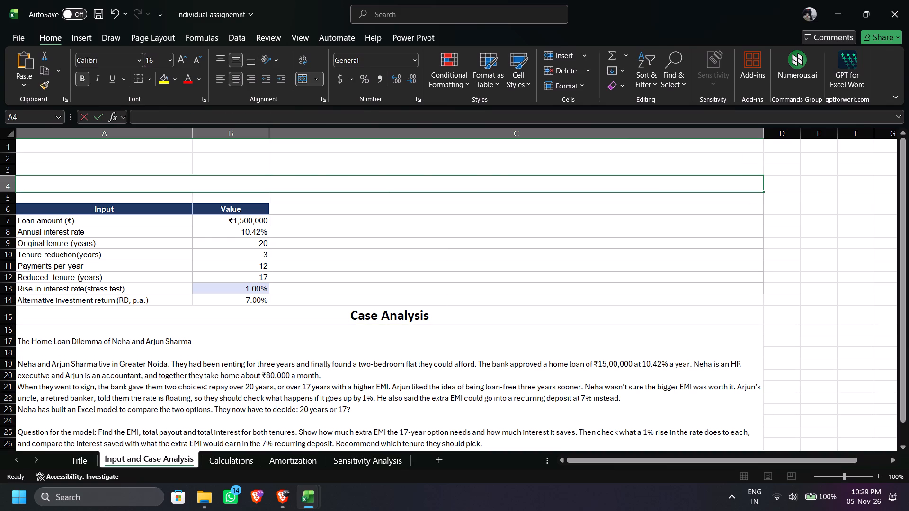
{"action": "key", "text": "ctrl+v"}
{"action": "left_click", "coordinate": [522, 215]}
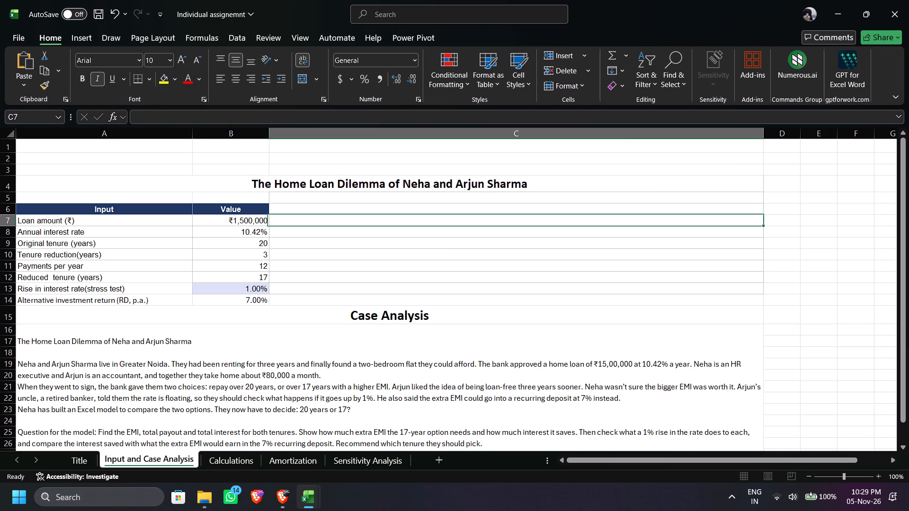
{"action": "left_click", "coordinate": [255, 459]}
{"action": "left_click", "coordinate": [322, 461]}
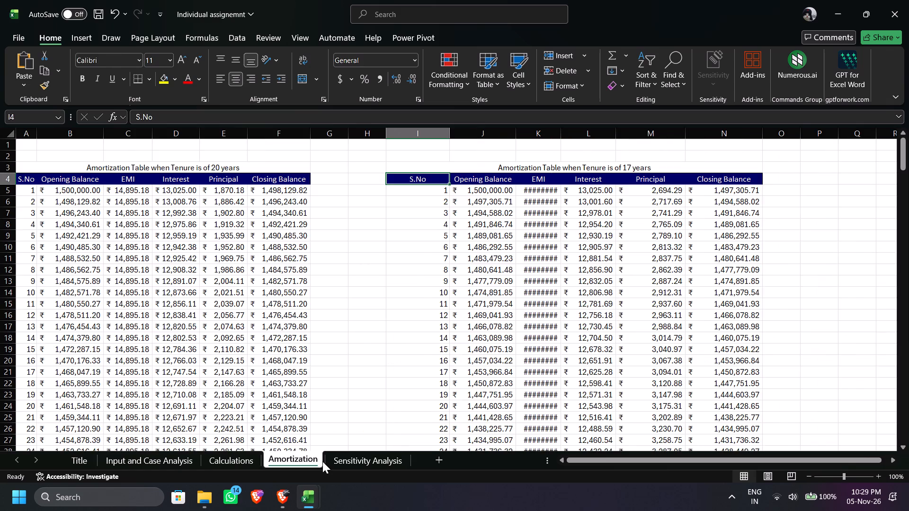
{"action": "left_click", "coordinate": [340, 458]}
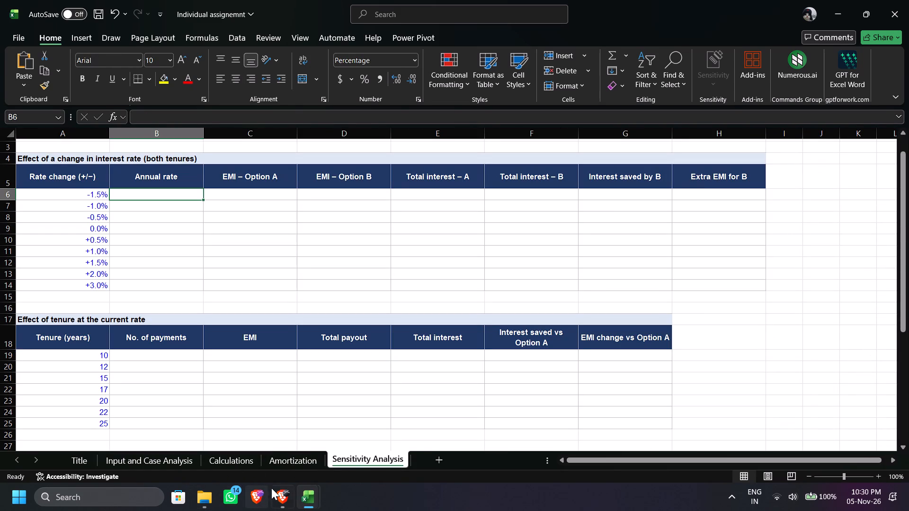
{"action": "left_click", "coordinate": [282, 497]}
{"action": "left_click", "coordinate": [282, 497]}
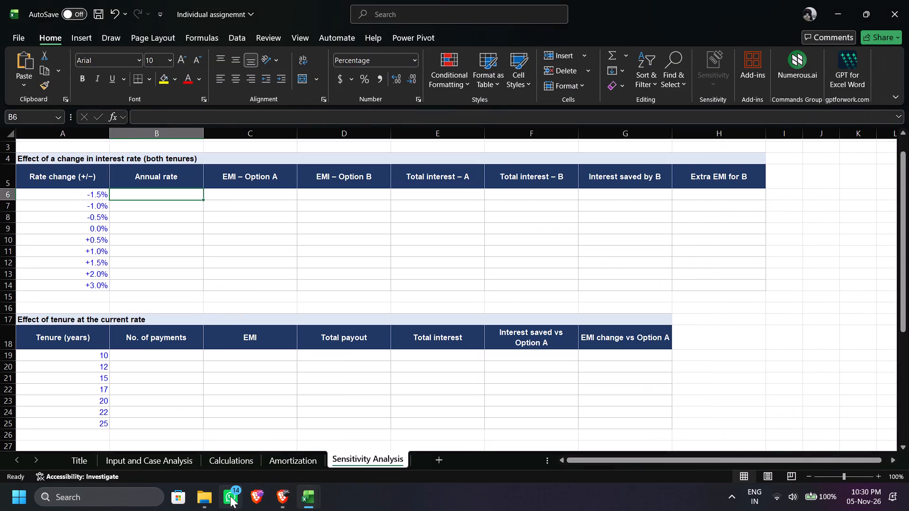
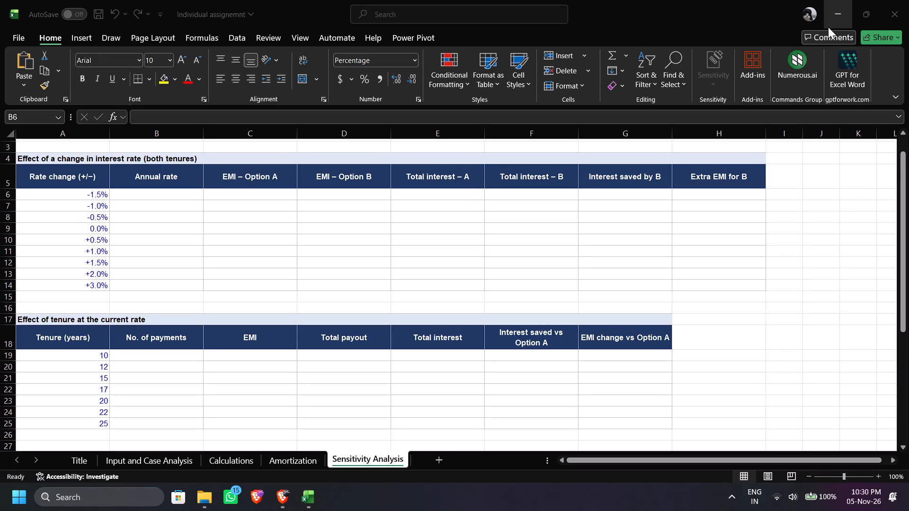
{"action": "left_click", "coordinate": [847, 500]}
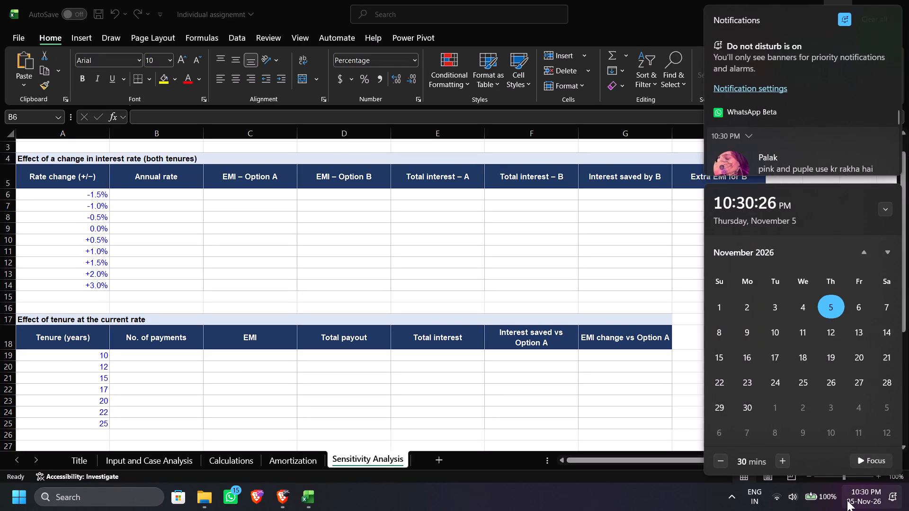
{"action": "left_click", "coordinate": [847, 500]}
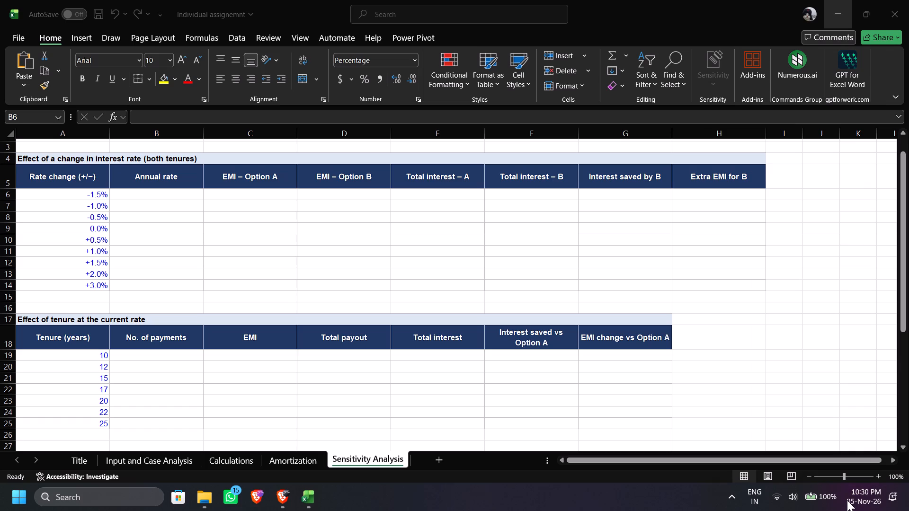
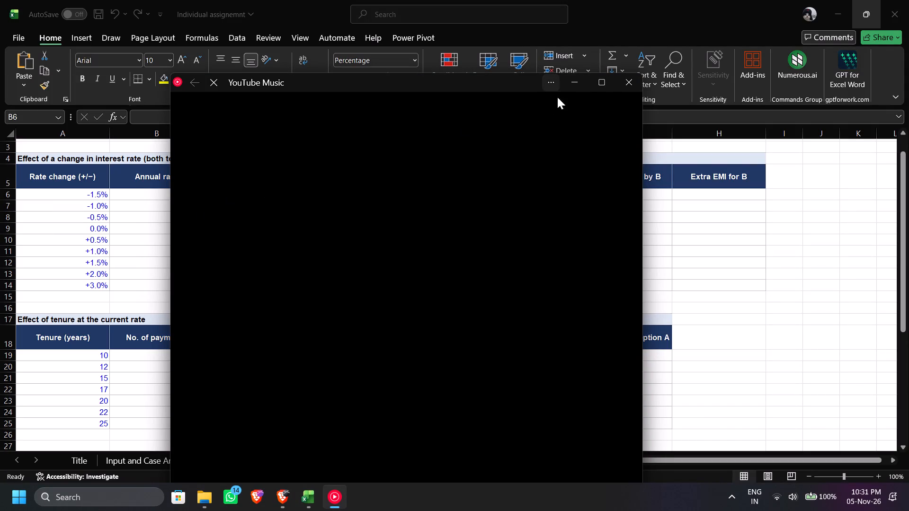
Maximize the YouTube Music window.
{"action": "left_click", "coordinate": [592, 79]}
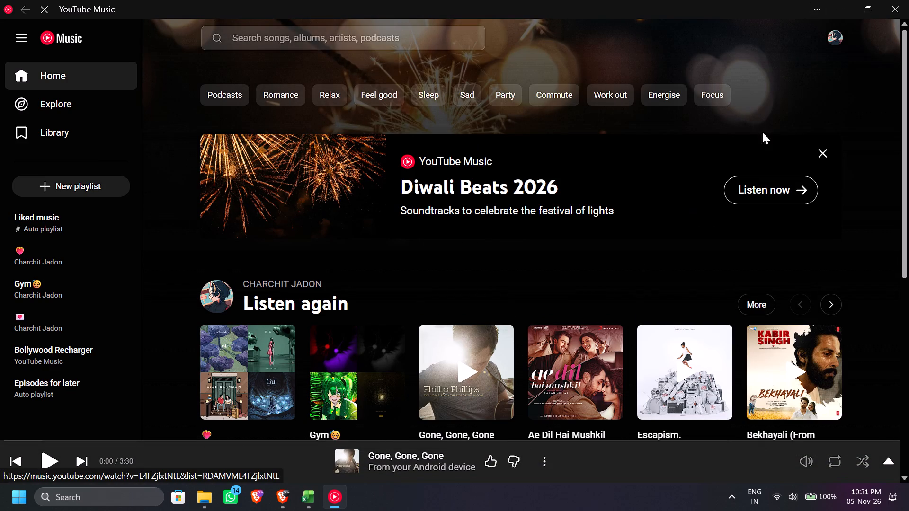
Close the YouTube Music window and return to the Excel workbook.
{"action": "left_click", "coordinate": [908, 0]}
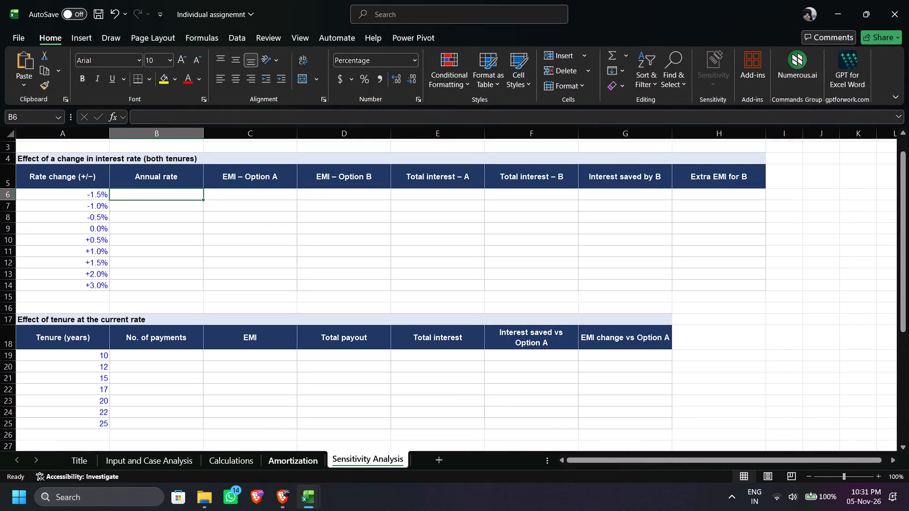
Save a copy of the workbook in Downloads as an Excel Workbook, named with the student's name followed by "model exercise".
{"action": "left_click", "coordinate": [23, 38]}
{"action": "left_click", "coordinate": [48, 225]}
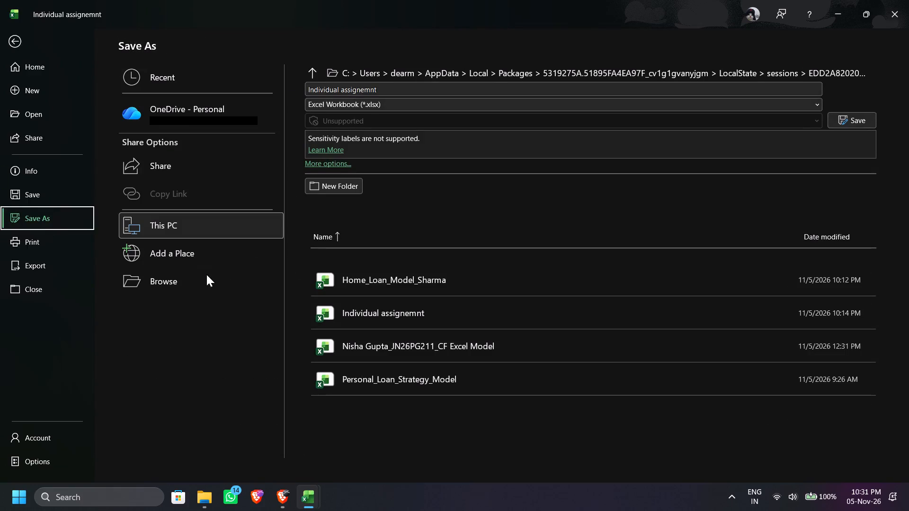
{"action": "left_click", "coordinate": [207, 275]}
{"action": "scroll", "coordinate": [153, 243], "scroll_direction": "down", "scroll_amount": 3}
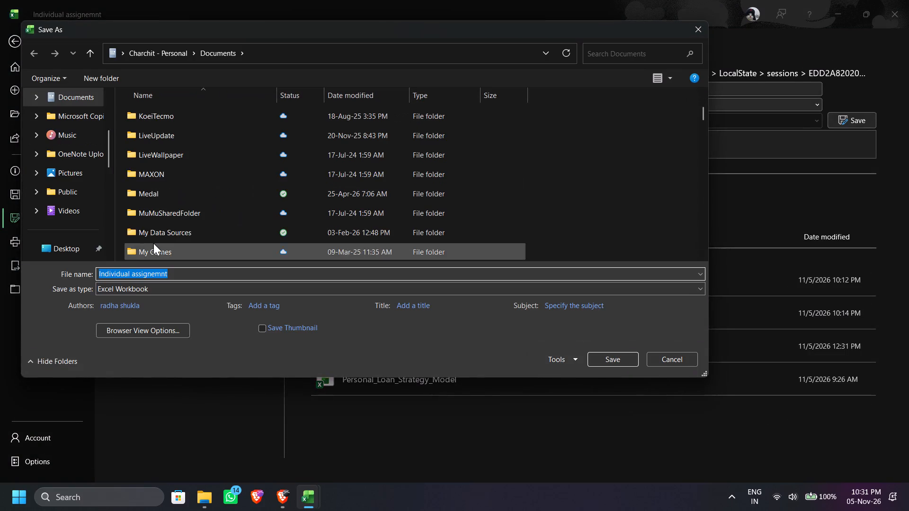
{"action": "scroll", "coordinate": [160, 237], "scroll_direction": "down", "scroll_amount": 4}
{"action": "scroll", "coordinate": [50, 266], "scroll_direction": "down", "scroll_amount": 3}
{"action": "left_click", "coordinate": [69, 186]}
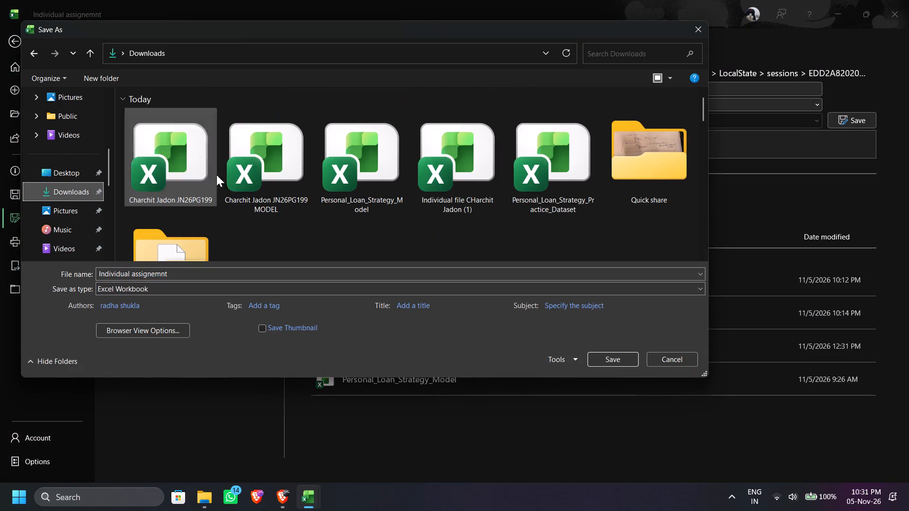
{"action": "left_click", "coordinate": [251, 269]}
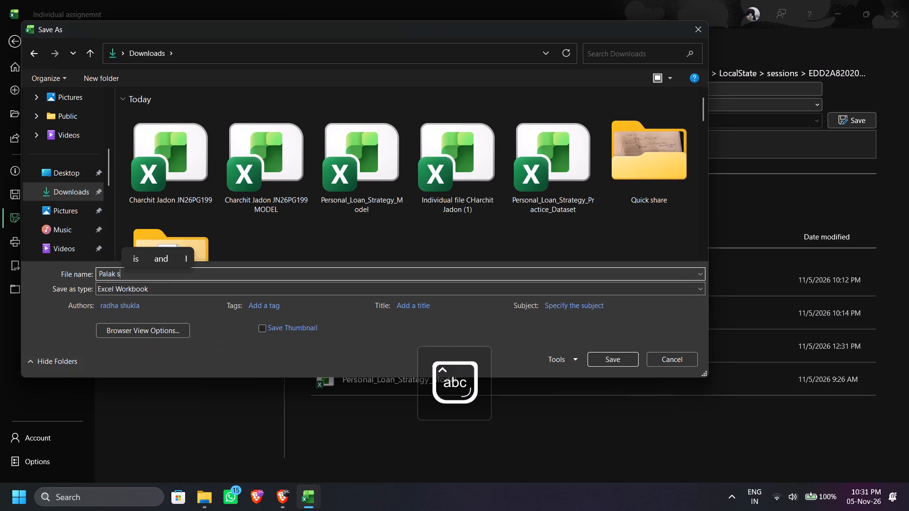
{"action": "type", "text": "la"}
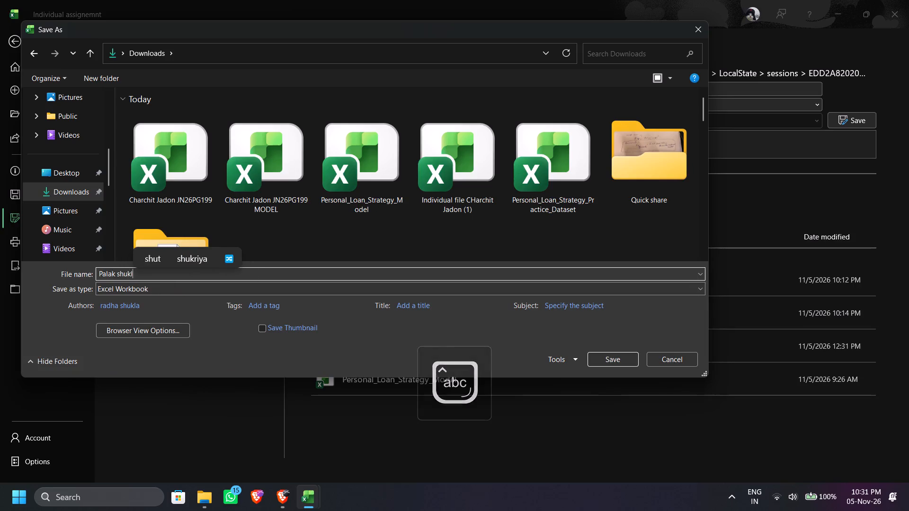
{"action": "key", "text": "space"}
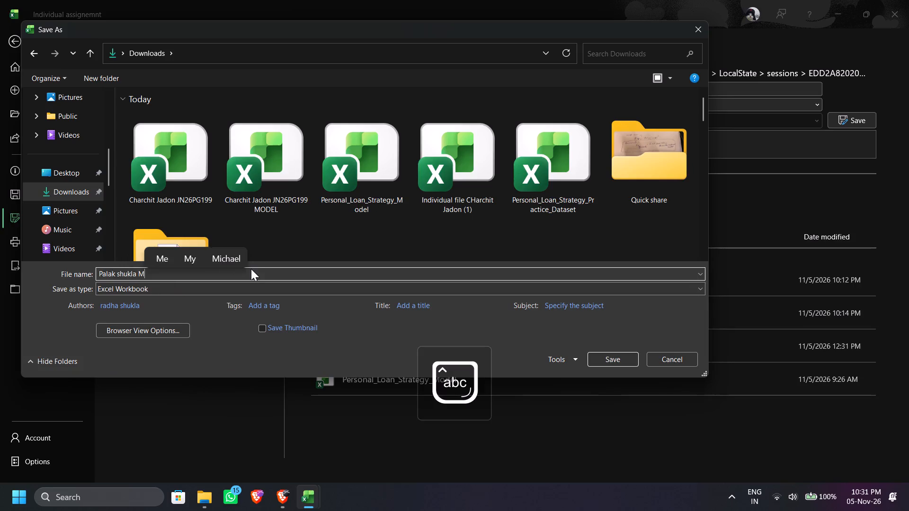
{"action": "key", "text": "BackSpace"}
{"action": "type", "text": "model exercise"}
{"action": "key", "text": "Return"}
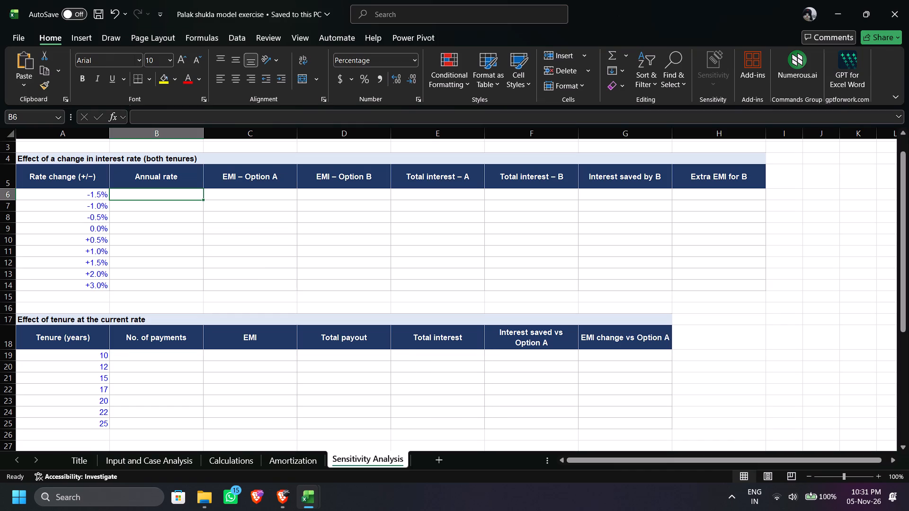
Switch to the Brave browser window.
{"action": "left_click", "coordinate": [288, 493]}
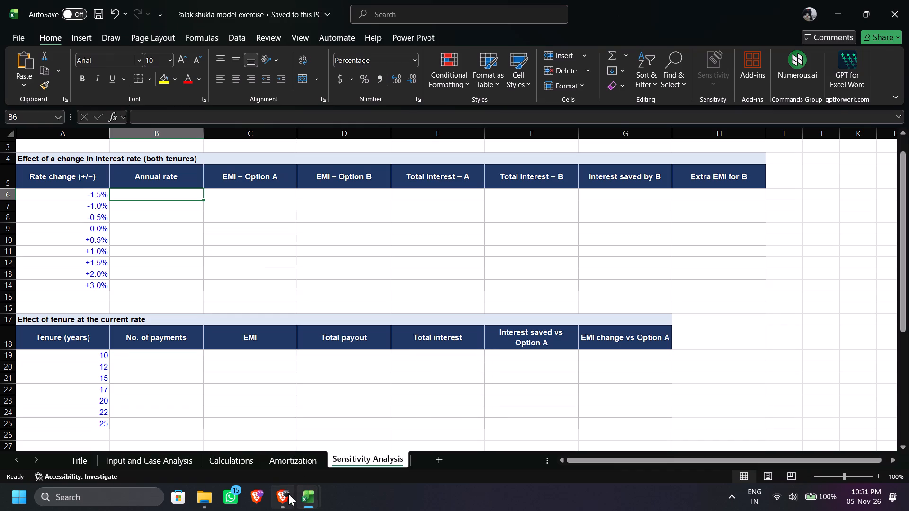